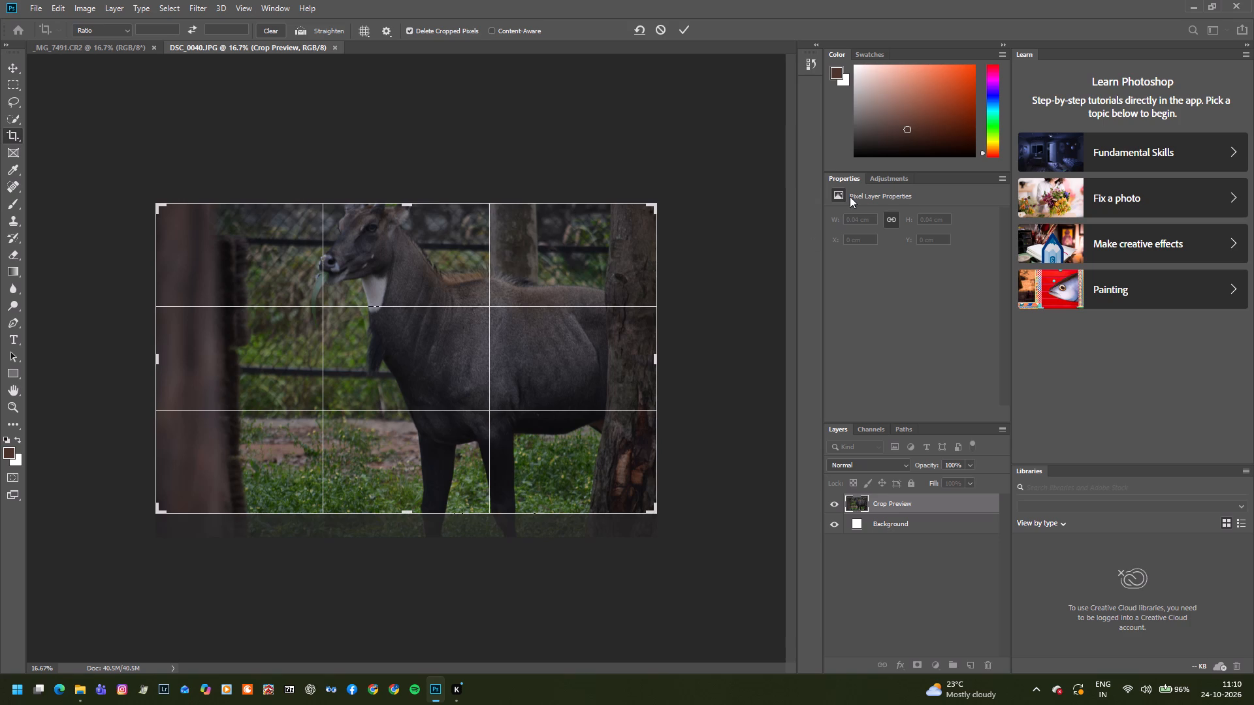
Commit the pending crop on the nilgai photo so that adjustment layers can be added.
{"action": "left_click", "coordinate": [875, 180]}
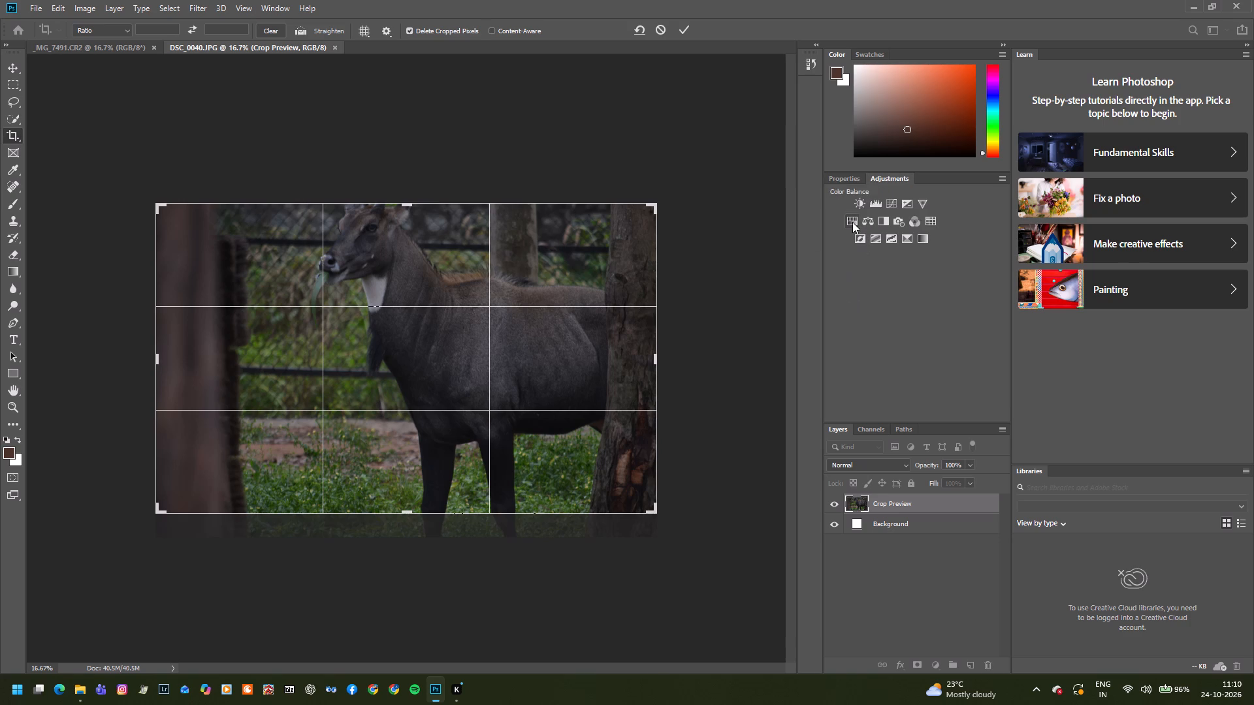
{"action": "left_click", "coordinate": [888, 208]}
{"action": "left_click", "coordinate": [888, 202]}
{"action": "left_click", "coordinate": [888, 202]}
{"action": "double_click", "coordinate": [887, 203]}
{"action": "triple_click", "coordinate": [895, 207]}
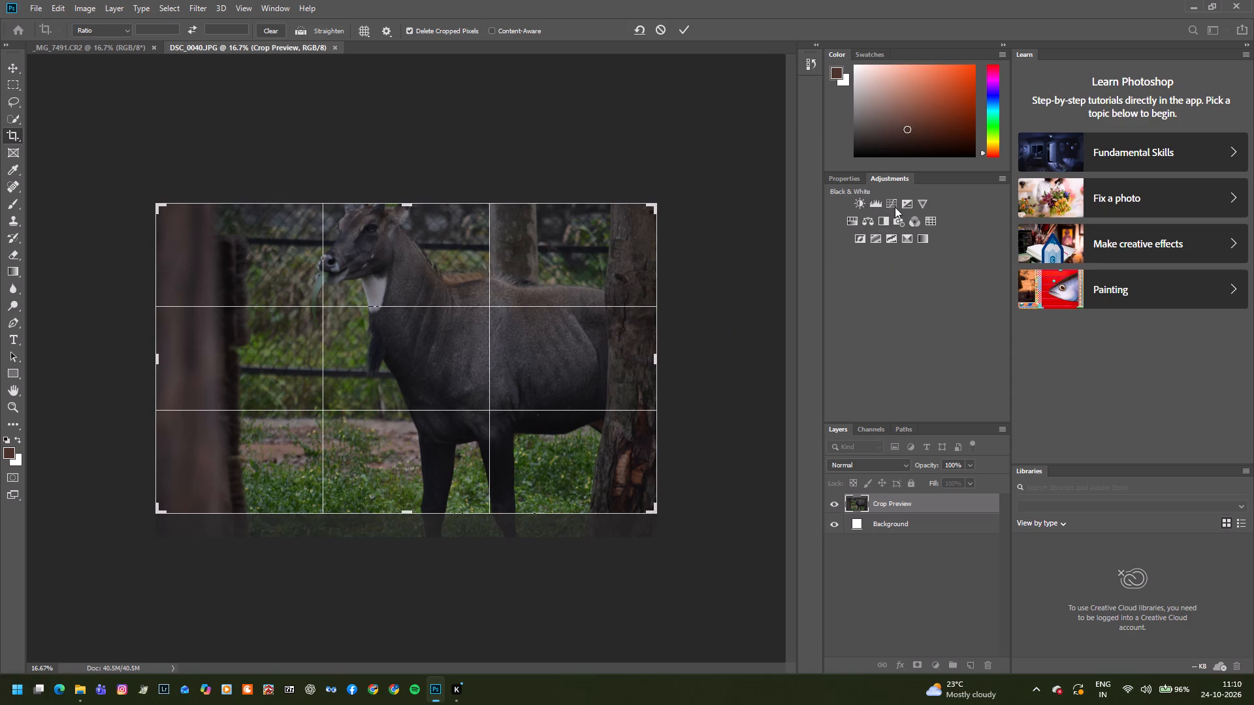
{"action": "left_click", "coordinate": [895, 207]}
{"action": "triple_click", "coordinate": [866, 204]}
{"action": "key", "text": "Return"}
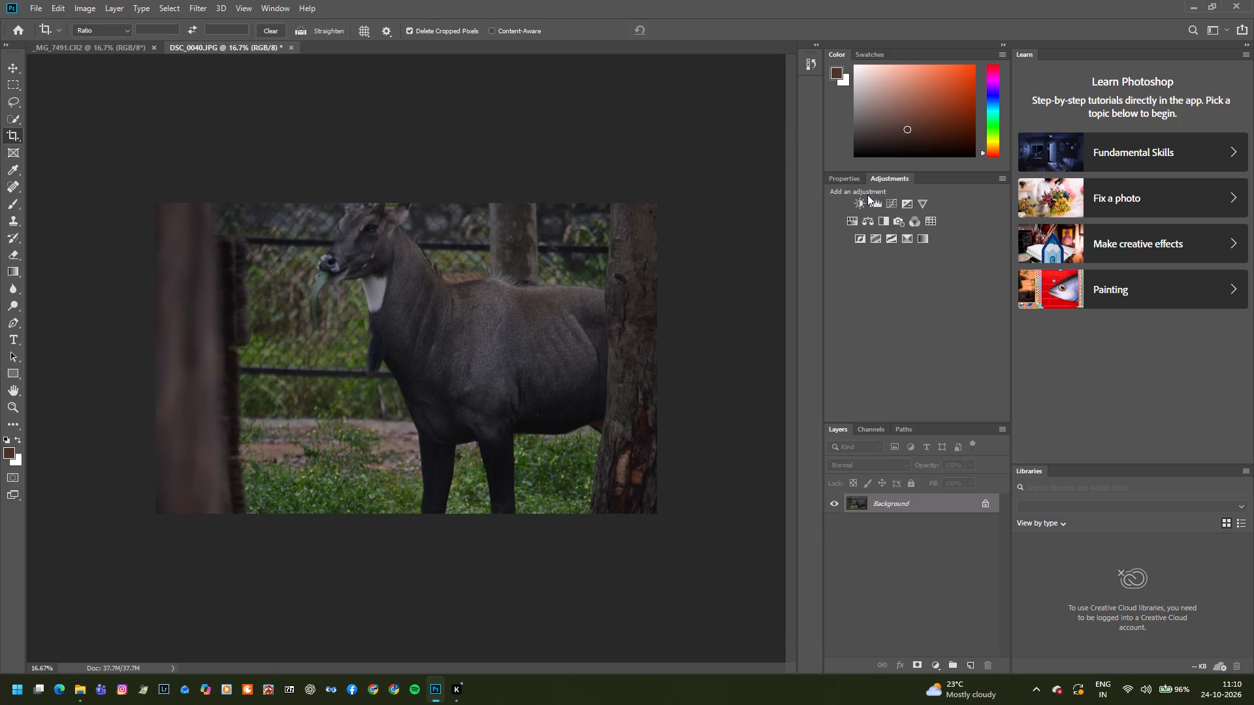
Add a Curves adjustment layer with the white endpoint at output 231 and a midtone point at input 109, output 129.
{"action": "left_click", "coordinate": [894, 204]}
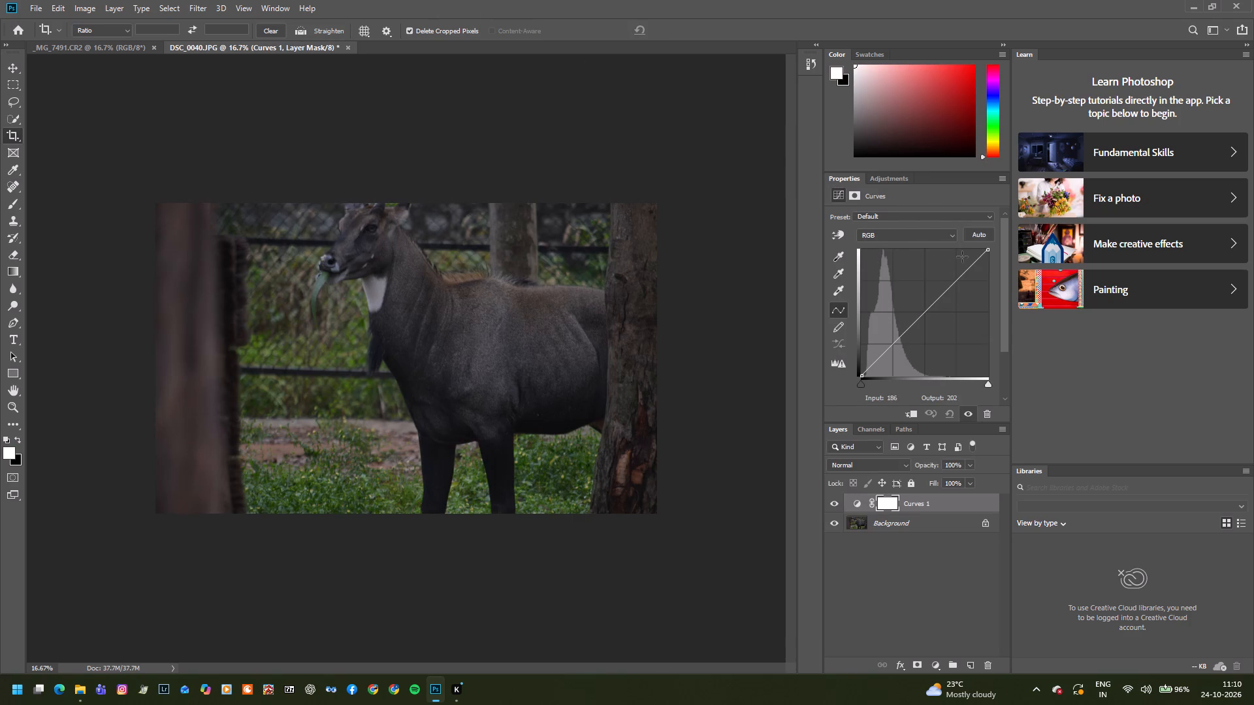
{"action": "left_click_drag", "start_coordinate": [987, 250], "coordinate": [987, 257]}
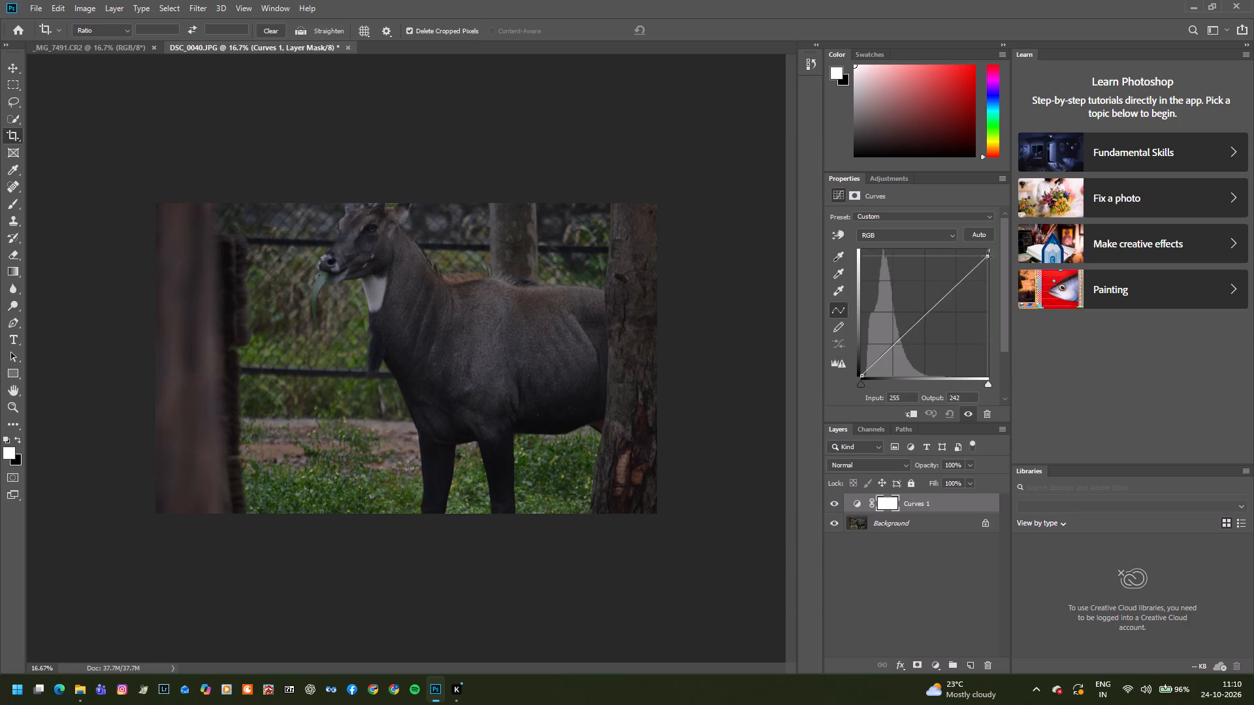
{"action": "left_click_drag", "start_coordinate": [987, 257], "coordinate": [980, 239]}
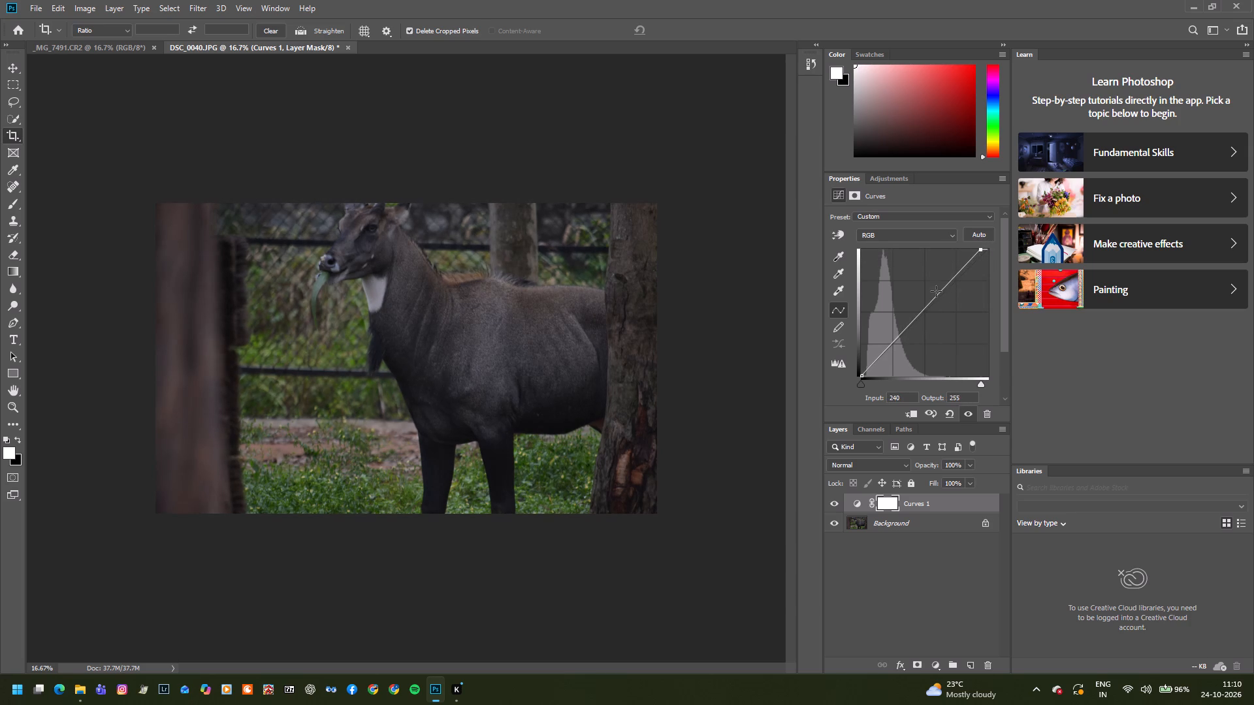
{"action": "left_click", "coordinate": [918, 315]}
{"action": "left_click", "coordinate": [861, 377]}
{"action": "left_click_drag", "start_coordinate": [913, 316], "coordinate": [914, 319]}
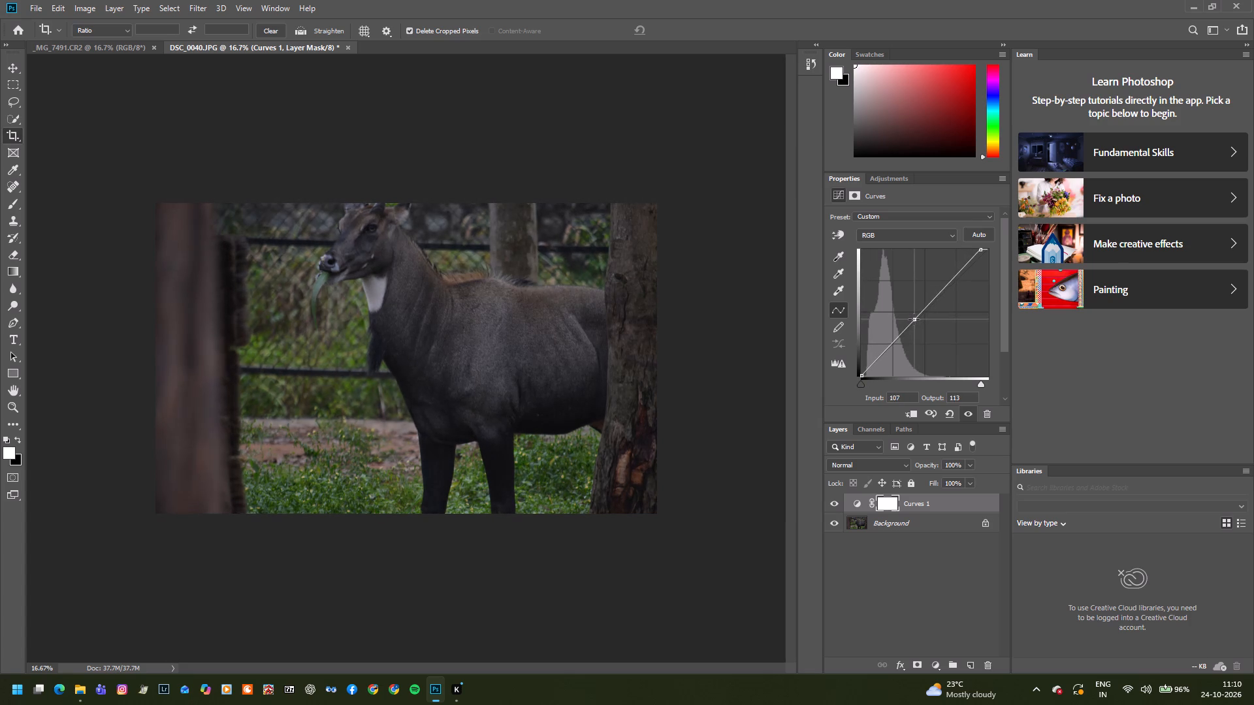
{"action": "left_click_drag", "start_coordinate": [914, 319], "coordinate": [913, 322]}
{"action": "left_click_drag", "start_coordinate": [979, 250], "coordinate": [981, 255]}
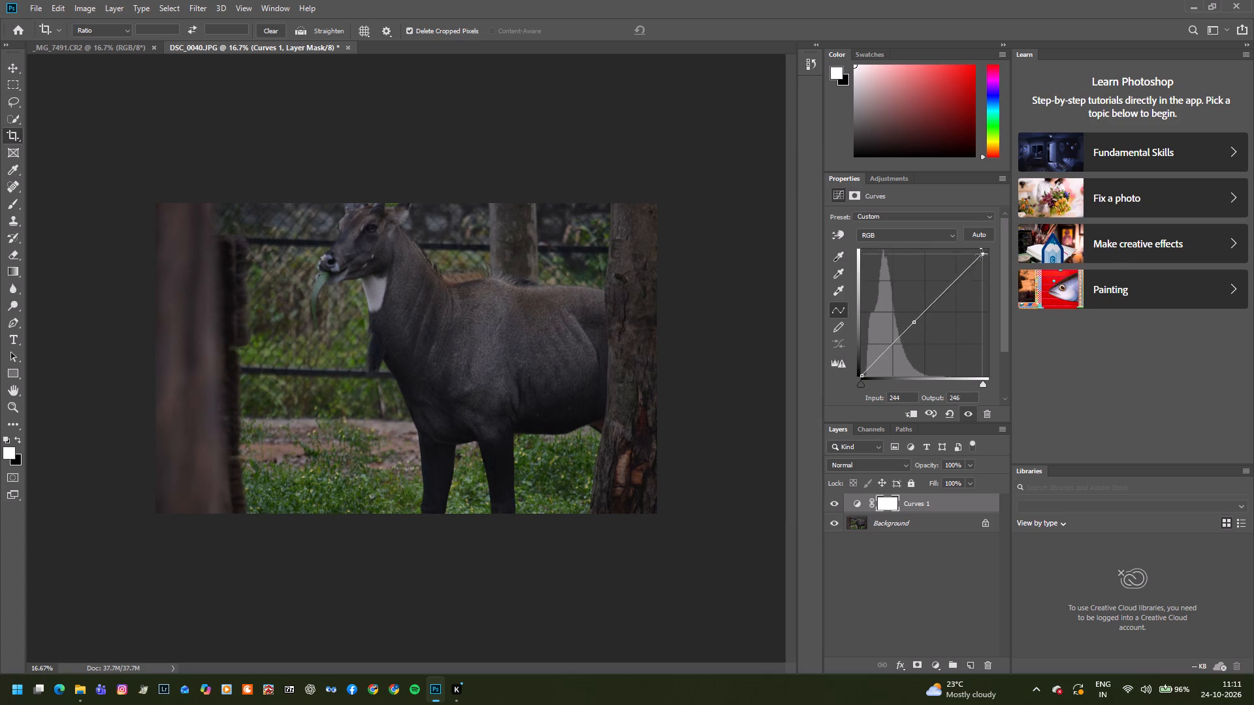
{"action": "left_click_drag", "start_coordinate": [981, 255], "coordinate": [998, 272]}
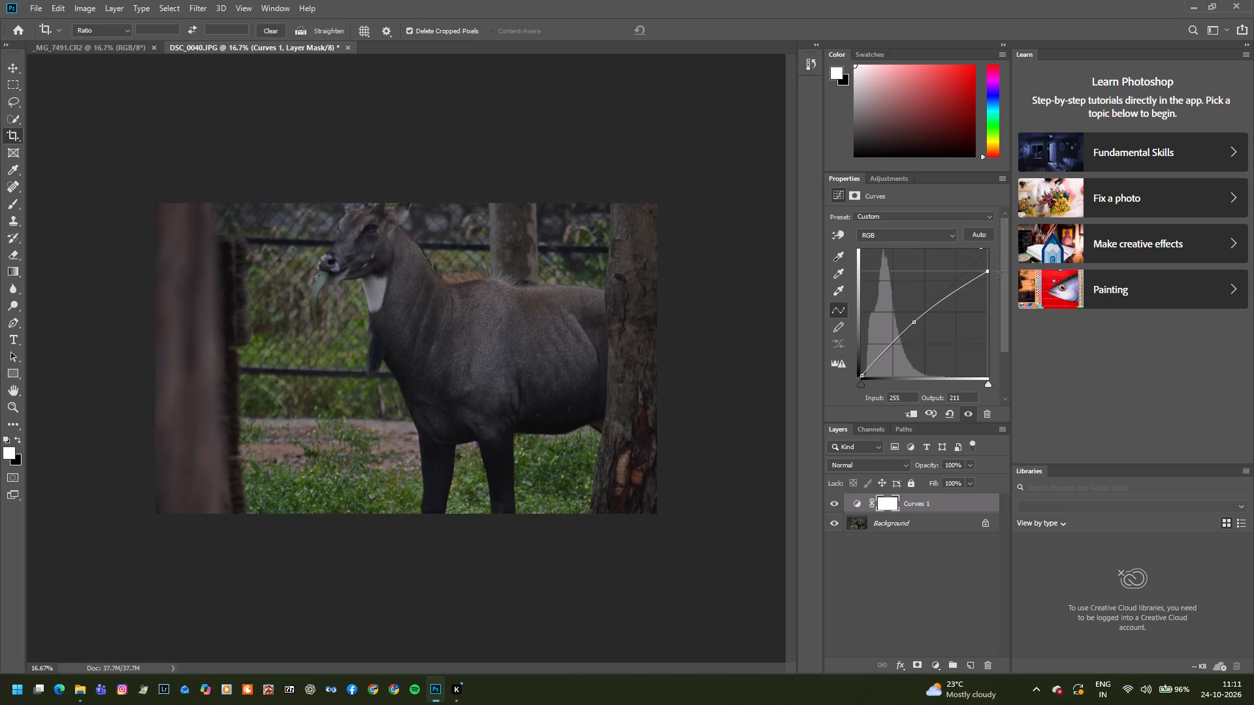
{"action": "left_click_drag", "start_coordinate": [998, 272], "coordinate": [996, 283]}
{"action": "left_click_drag", "start_coordinate": [996, 283], "coordinate": [960, 252]}
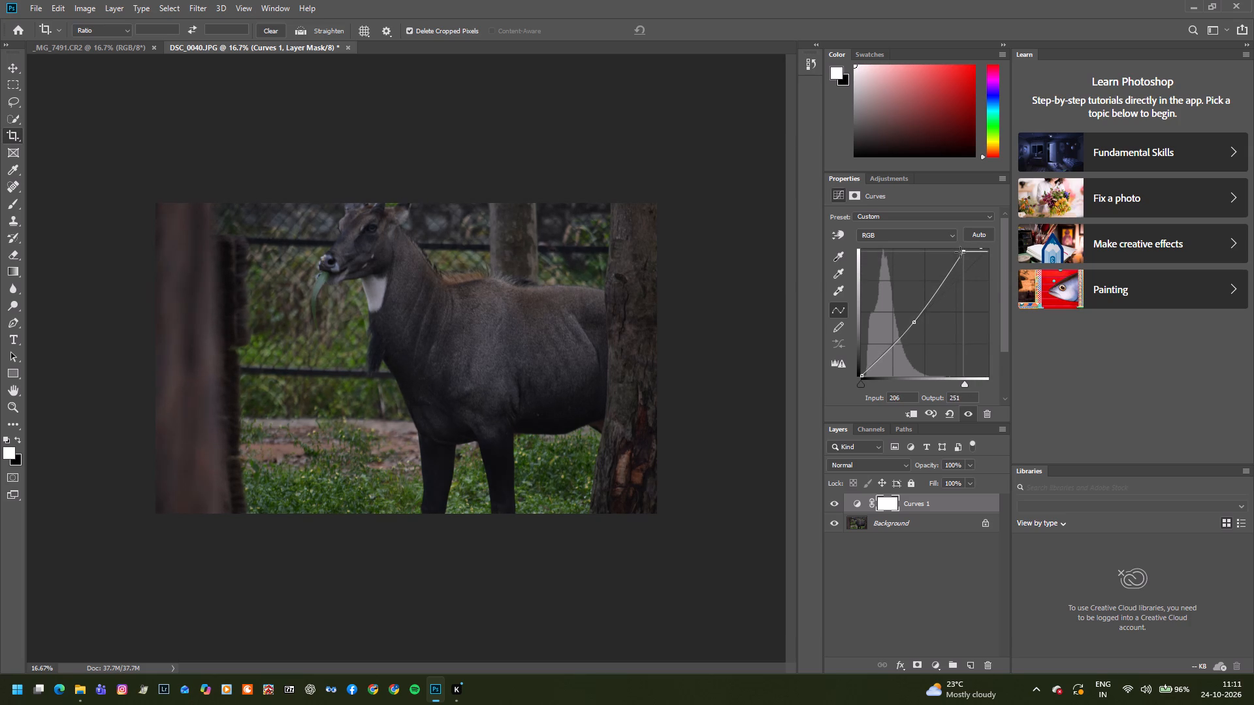
{"action": "left_click_drag", "start_coordinate": [960, 252], "coordinate": [1038, 262]}
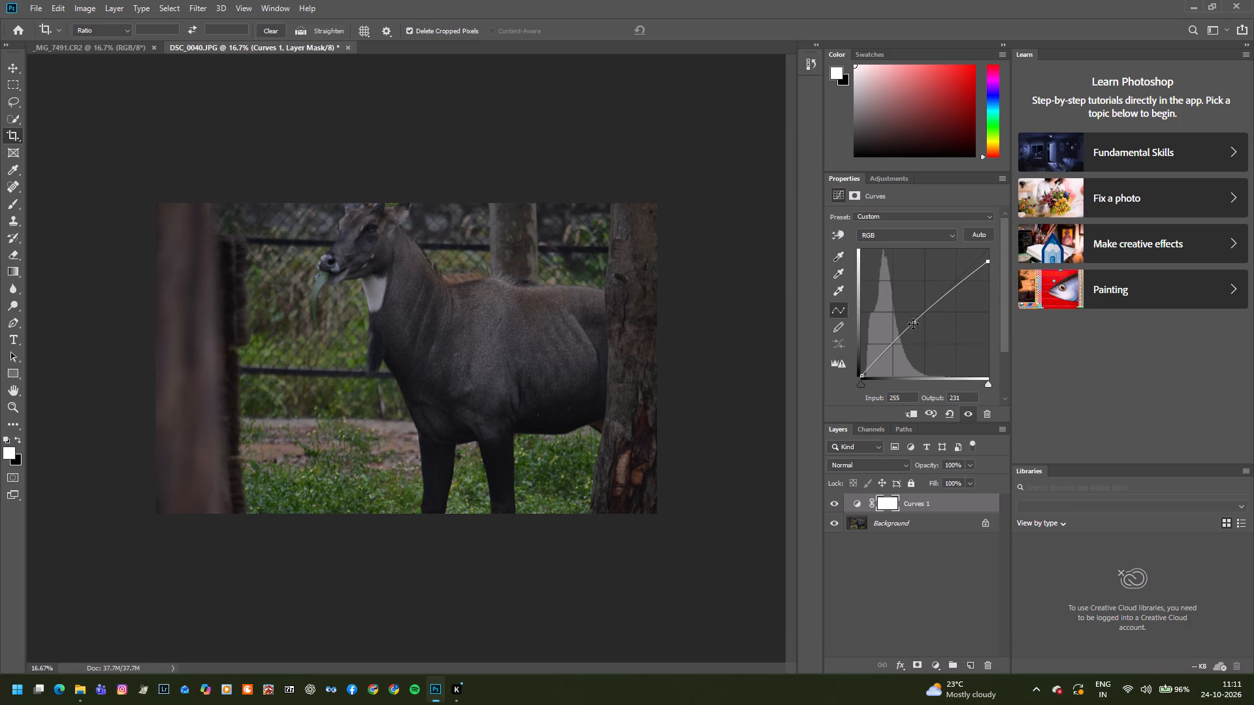
{"action": "left_click_drag", "start_coordinate": [912, 325], "coordinate": [912, 314]}
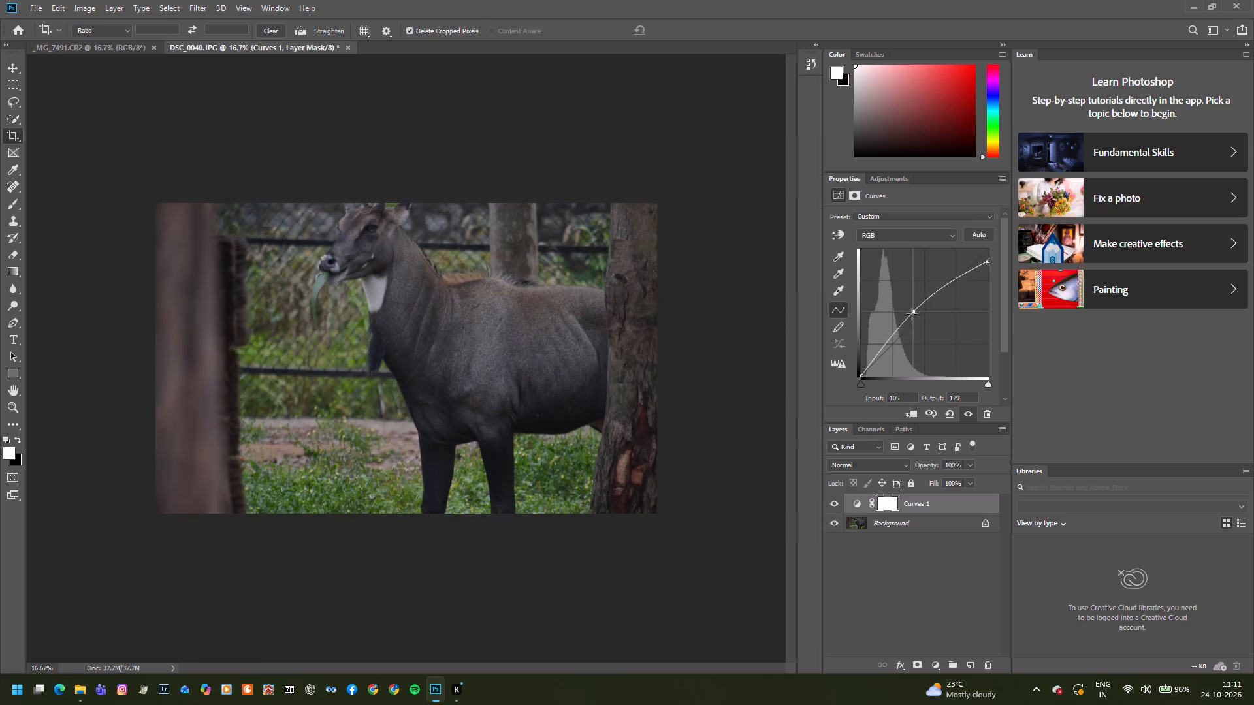
{"action": "left_click_drag", "start_coordinate": [912, 314], "coordinate": [914, 315]}
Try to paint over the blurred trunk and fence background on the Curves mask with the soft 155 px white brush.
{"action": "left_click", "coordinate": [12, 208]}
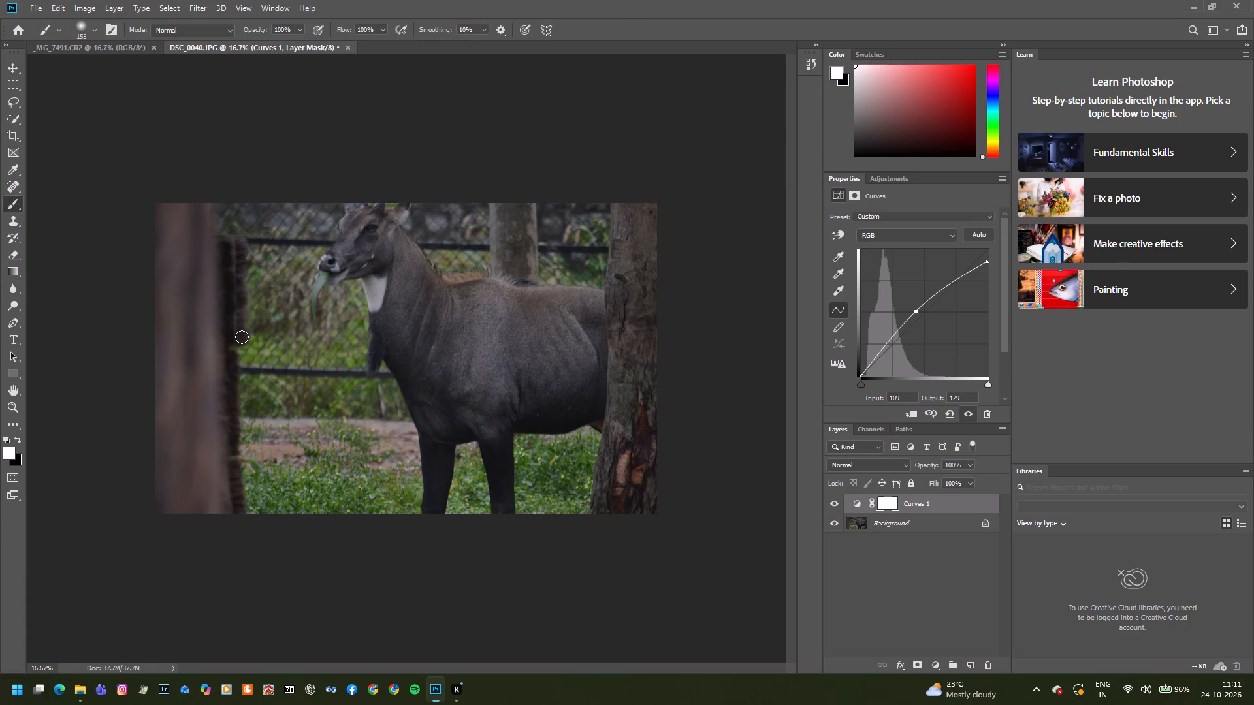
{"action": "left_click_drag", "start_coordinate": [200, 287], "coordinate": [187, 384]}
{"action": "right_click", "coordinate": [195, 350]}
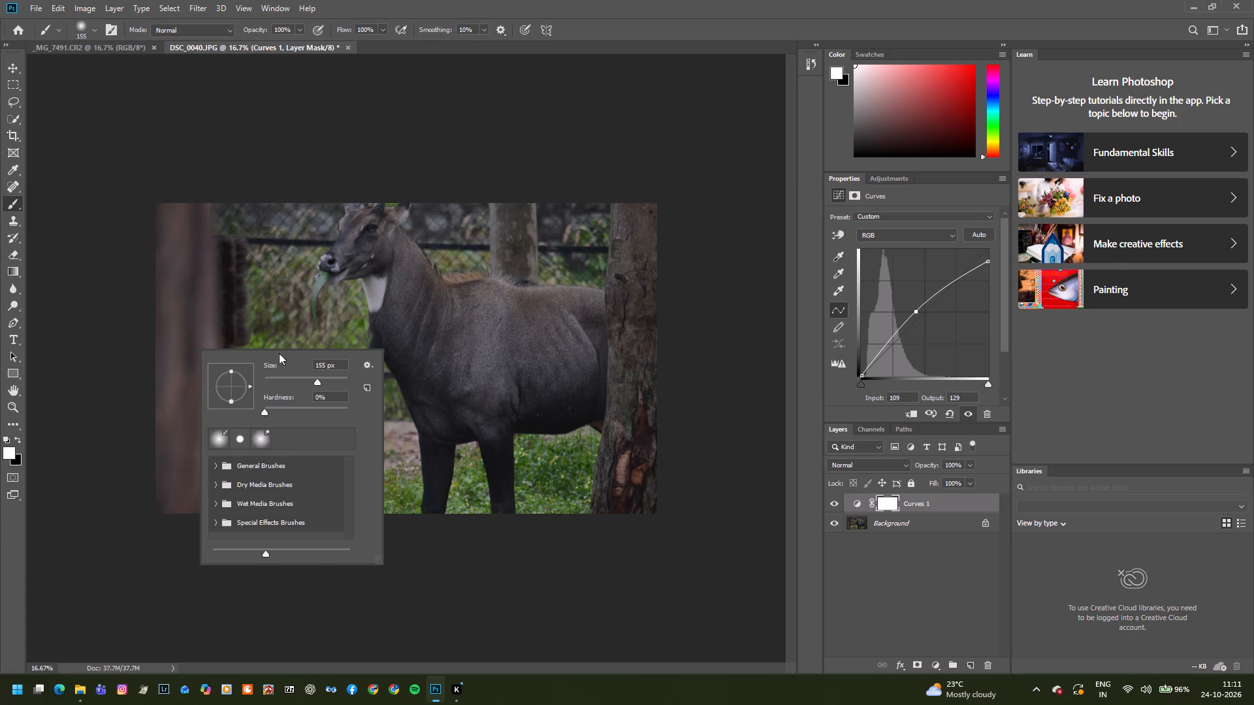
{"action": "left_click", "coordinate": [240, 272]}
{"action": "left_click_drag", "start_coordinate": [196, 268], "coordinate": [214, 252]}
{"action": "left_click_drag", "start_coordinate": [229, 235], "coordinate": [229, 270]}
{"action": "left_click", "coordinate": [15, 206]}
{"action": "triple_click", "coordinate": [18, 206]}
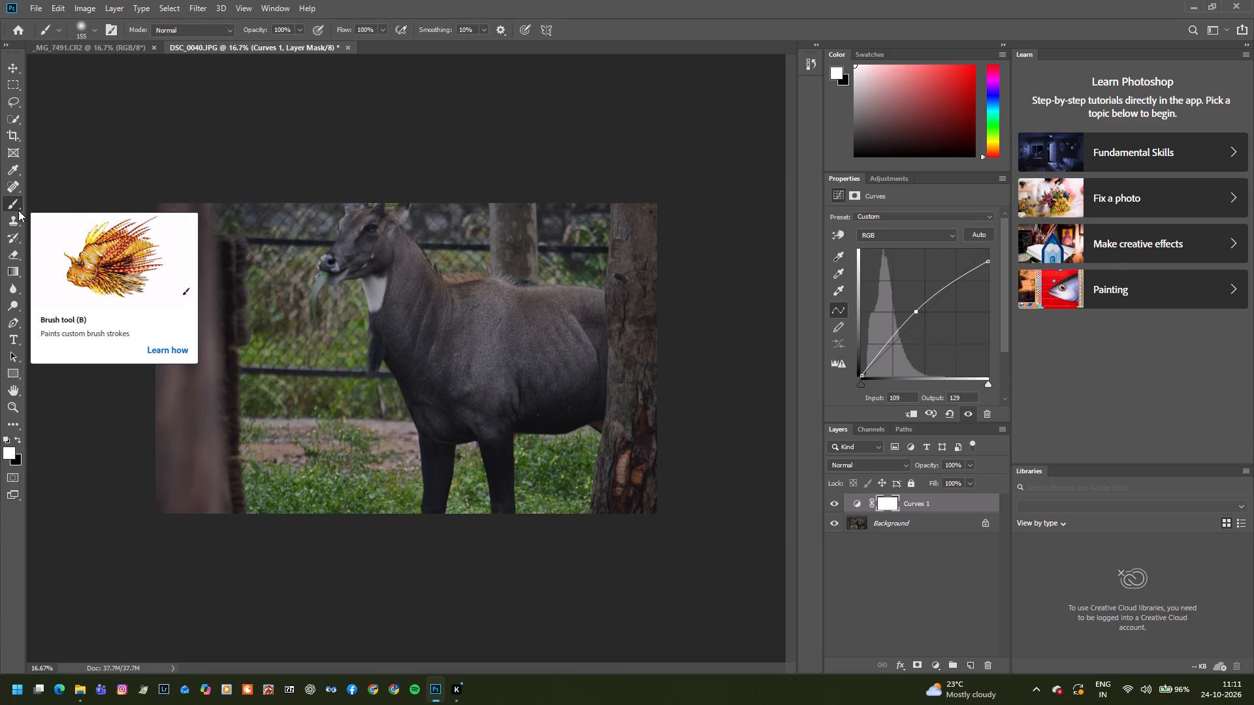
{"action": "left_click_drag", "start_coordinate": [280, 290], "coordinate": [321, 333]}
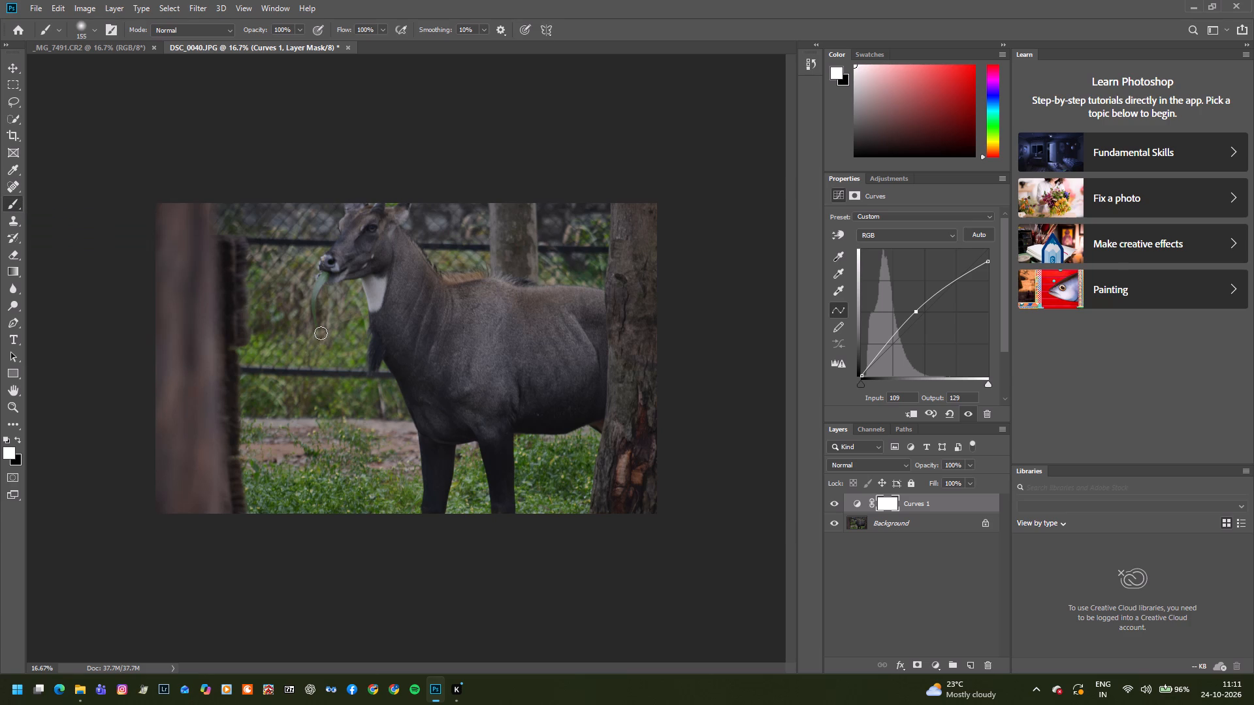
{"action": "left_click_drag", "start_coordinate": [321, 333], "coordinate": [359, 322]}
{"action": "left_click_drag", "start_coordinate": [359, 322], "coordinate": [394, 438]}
Create a new empty layer above the Curves adjustment, in Normal mode at 100% opacity.
{"action": "key", "text": "ctrl+shift+n"}
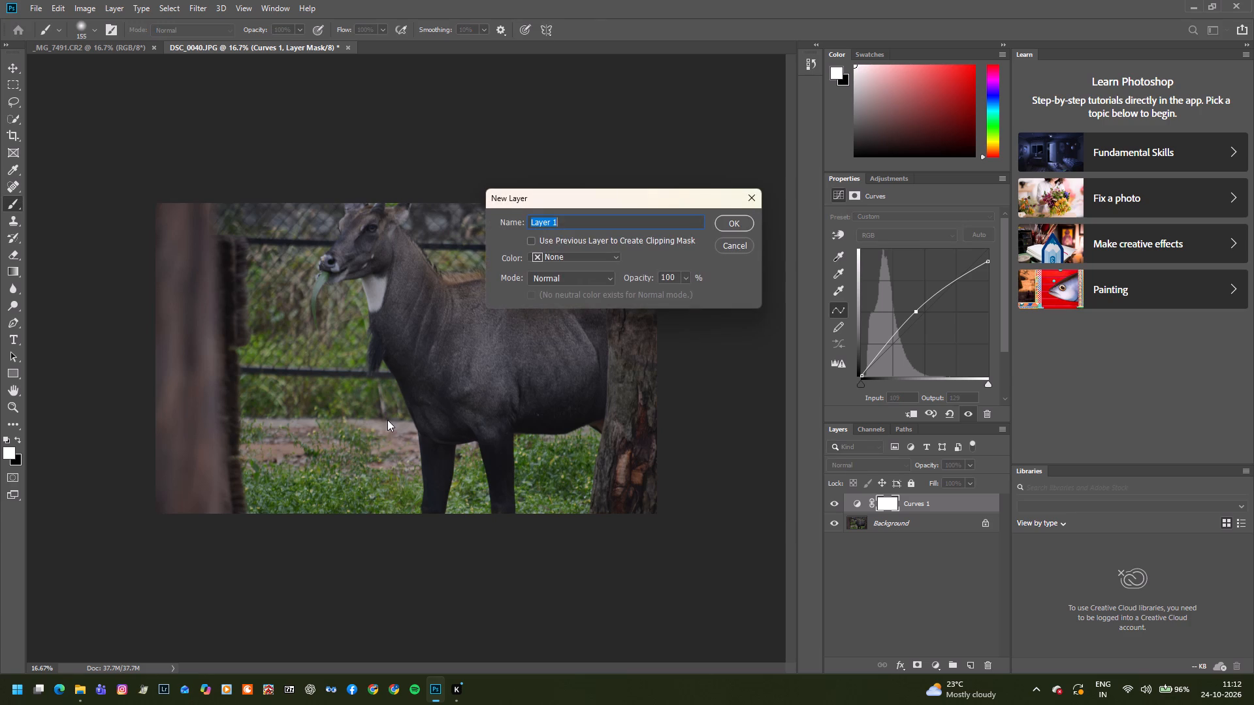
{"action": "left_click", "coordinate": [741, 220]}
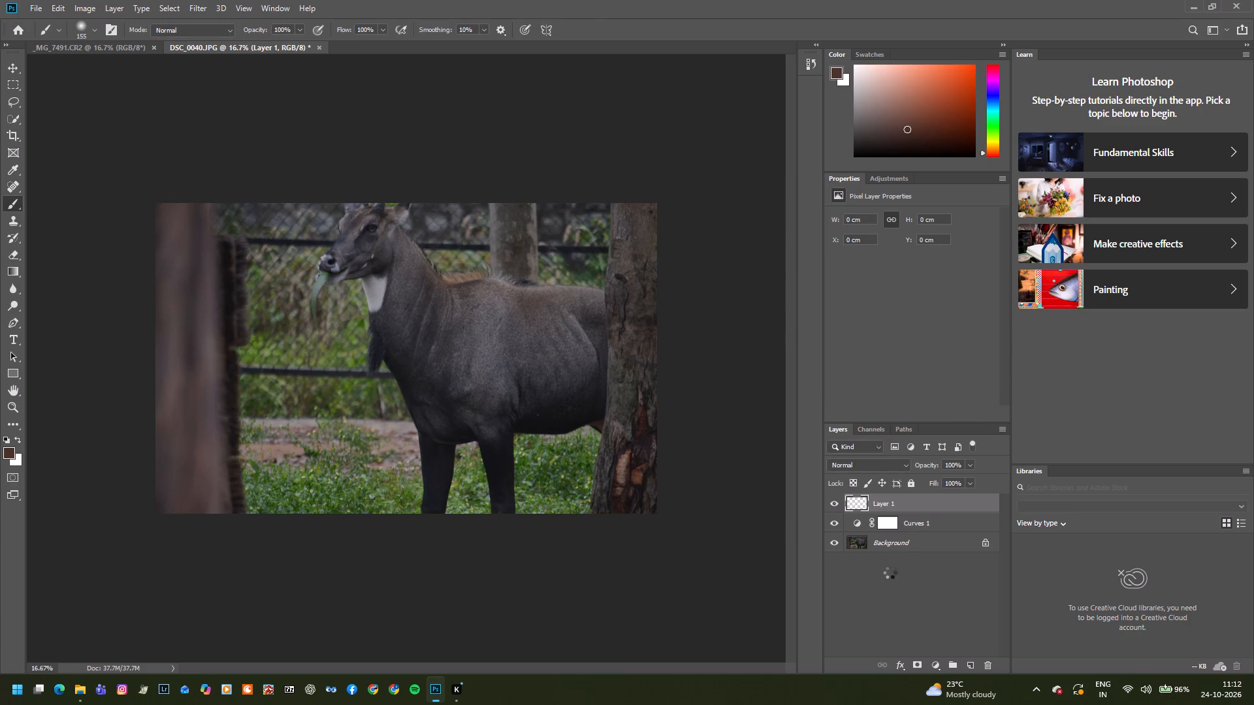
Add a second Curves adjustment above the first, darkening the shadows and setting points at input 105, output 97 and input 185, output 164.
{"action": "left_click", "coordinate": [910, 546]}
{"action": "left_click", "coordinate": [911, 522]}
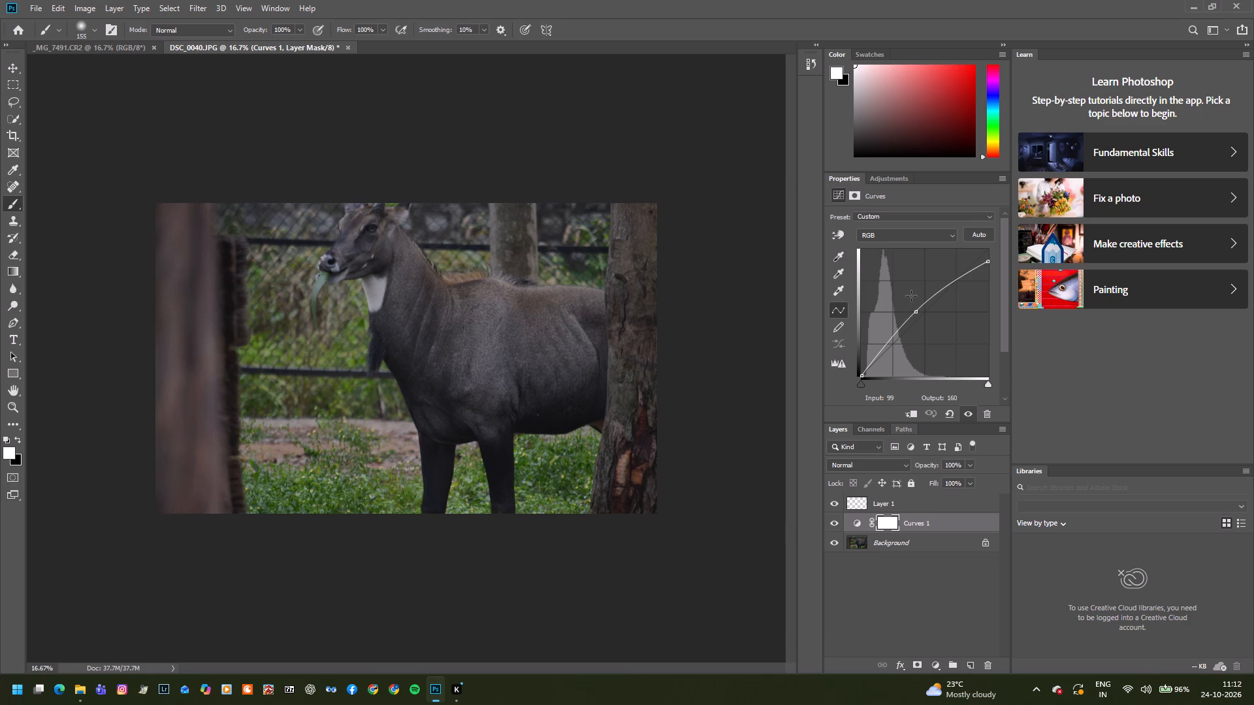
{"action": "left_click", "coordinate": [892, 178]}
{"action": "left_click", "coordinate": [892, 208]}
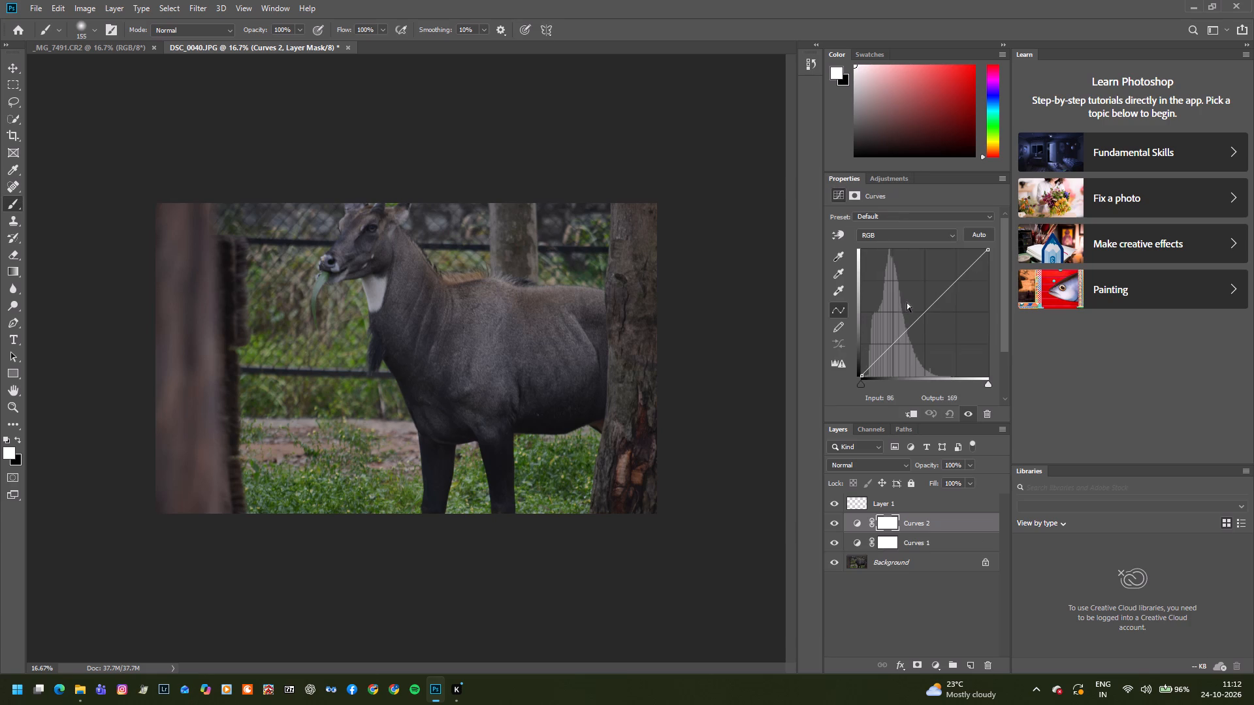
{"action": "left_click", "coordinate": [920, 318]}
{"action": "left_click_drag", "start_coordinate": [883, 345], "coordinate": [890, 353]}
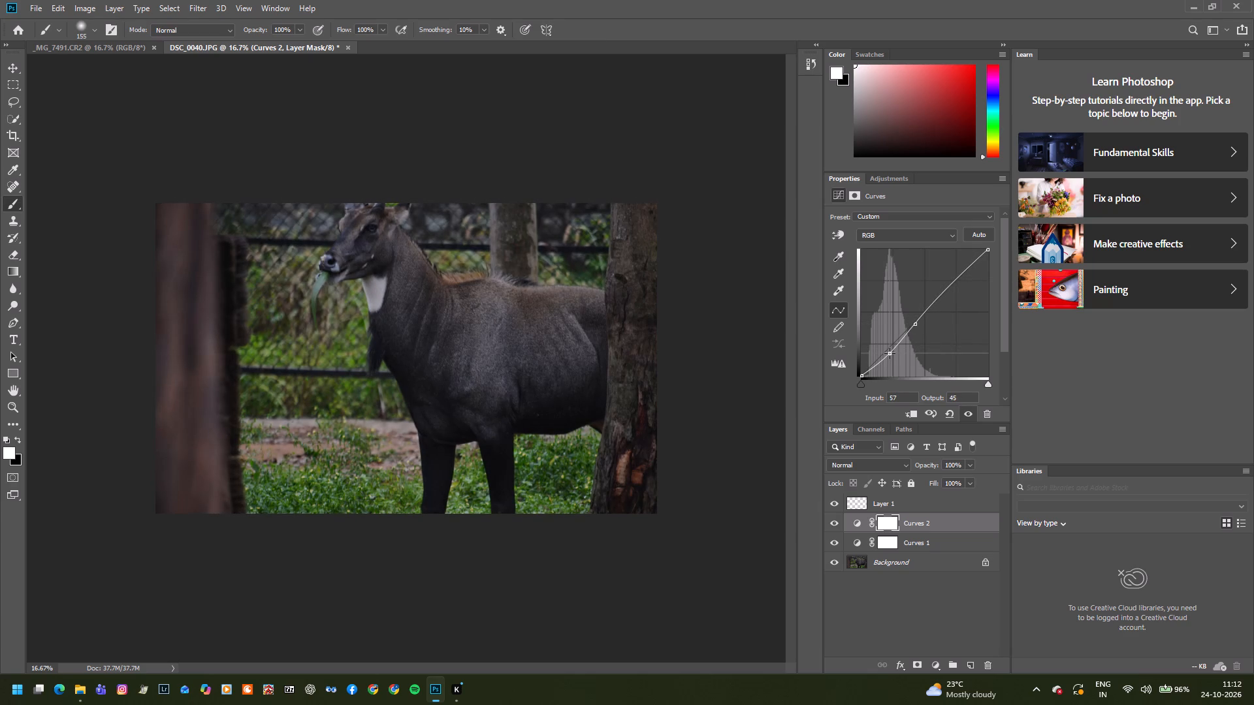
{"action": "left_click_drag", "start_coordinate": [890, 353], "coordinate": [893, 356]}
{"action": "left_click_drag", "start_coordinate": [893, 356], "coordinate": [888, 354]}
{"action": "left_click_drag", "start_coordinate": [952, 283], "coordinate": [946, 277]}
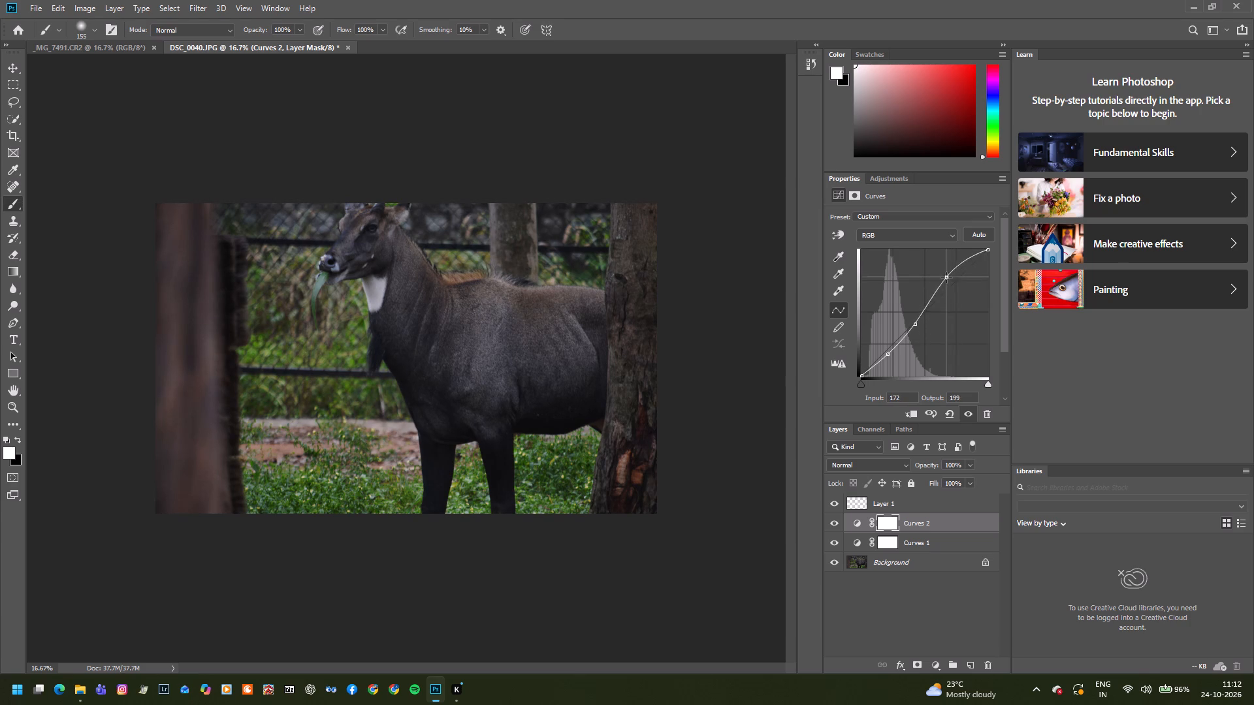
{"action": "left_click_drag", "start_coordinate": [946, 277], "coordinate": [953, 294]}
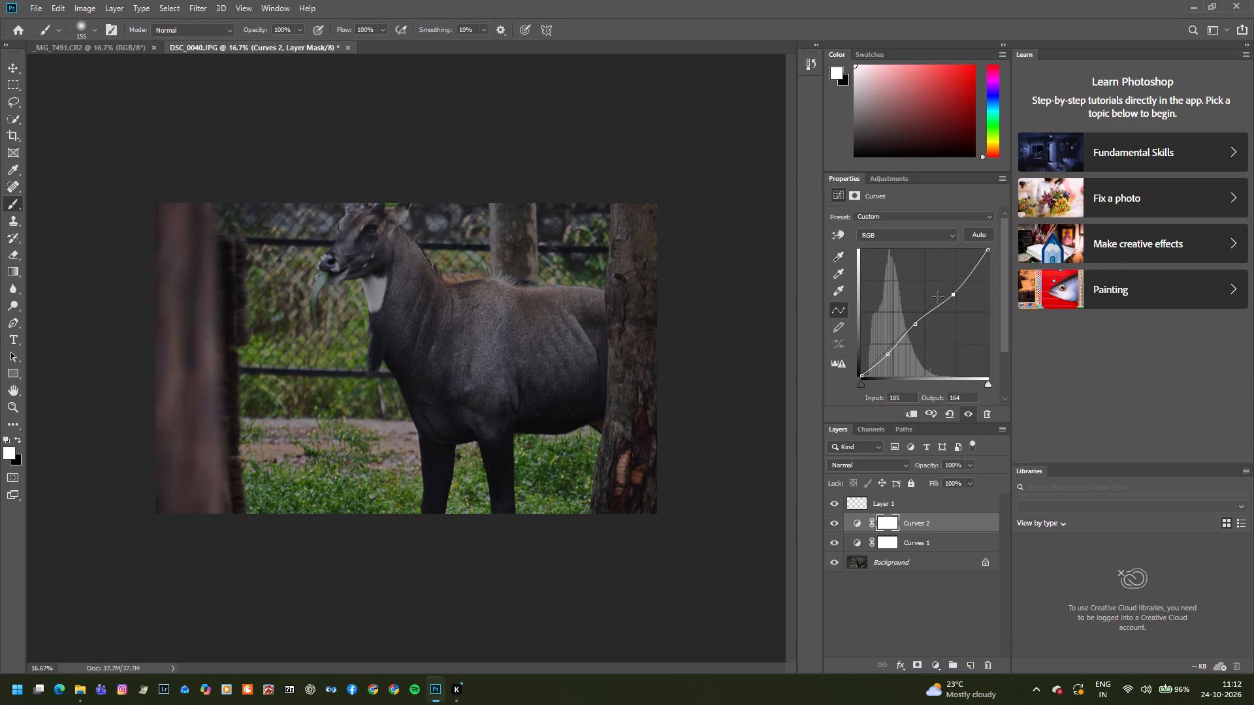
{"action": "left_click", "coordinate": [913, 325]}
Reshape the Curves 2 adjustment with a point at input 178, output 169 and the white endpoint at output 111, comparing the layer on and off.
{"action": "left_click", "coordinate": [839, 311]}
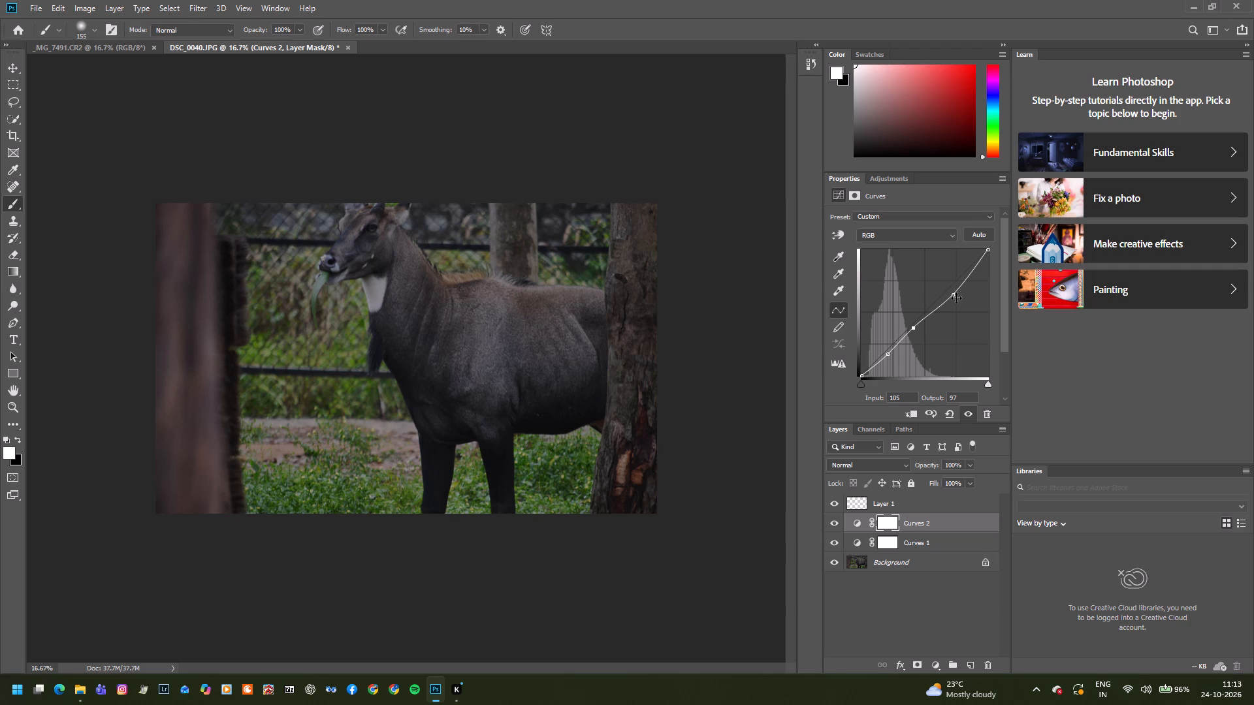
{"action": "left_click", "coordinate": [951, 296]}
{"action": "left_click_drag", "start_coordinate": [988, 249], "coordinate": [996, 274]}
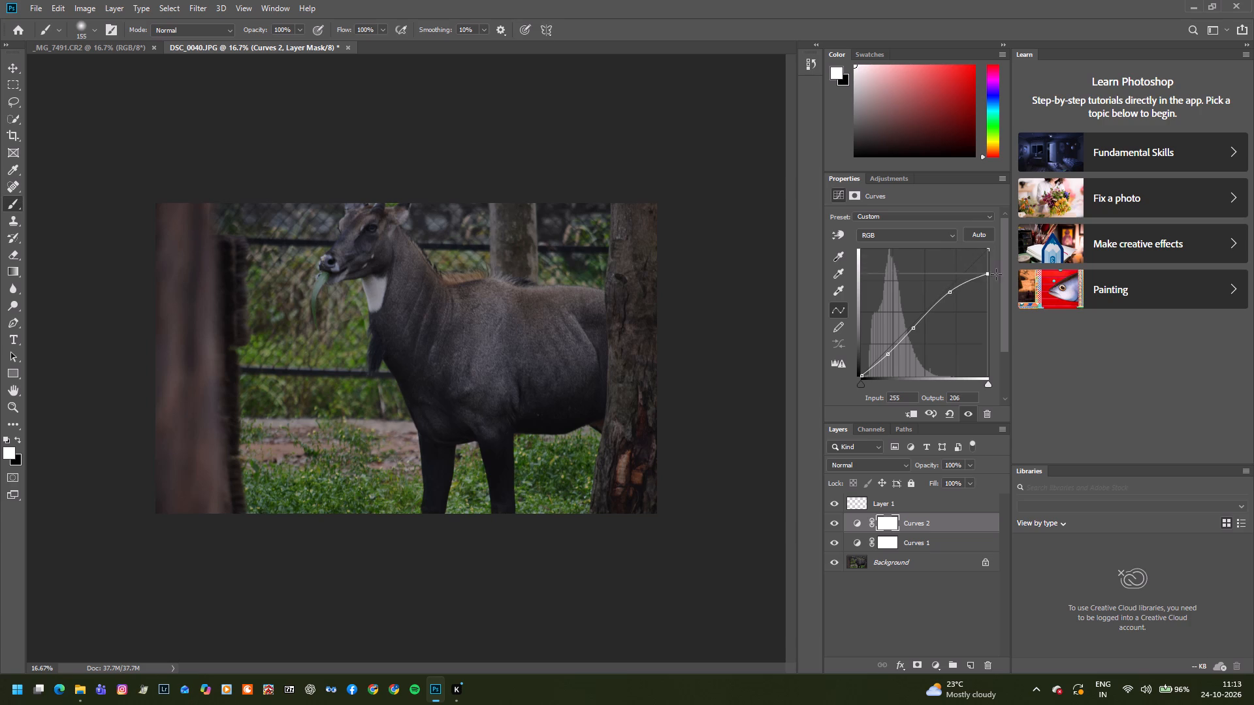
{"action": "left_click_drag", "start_coordinate": [996, 274], "coordinate": [1006, 321]}
{"action": "left_click", "coordinate": [837, 522]}
{"action": "left_click", "coordinate": [837, 522]}
Invert the Curves 2 layer mask to black.
{"action": "key", "text": "ctrl+i"}
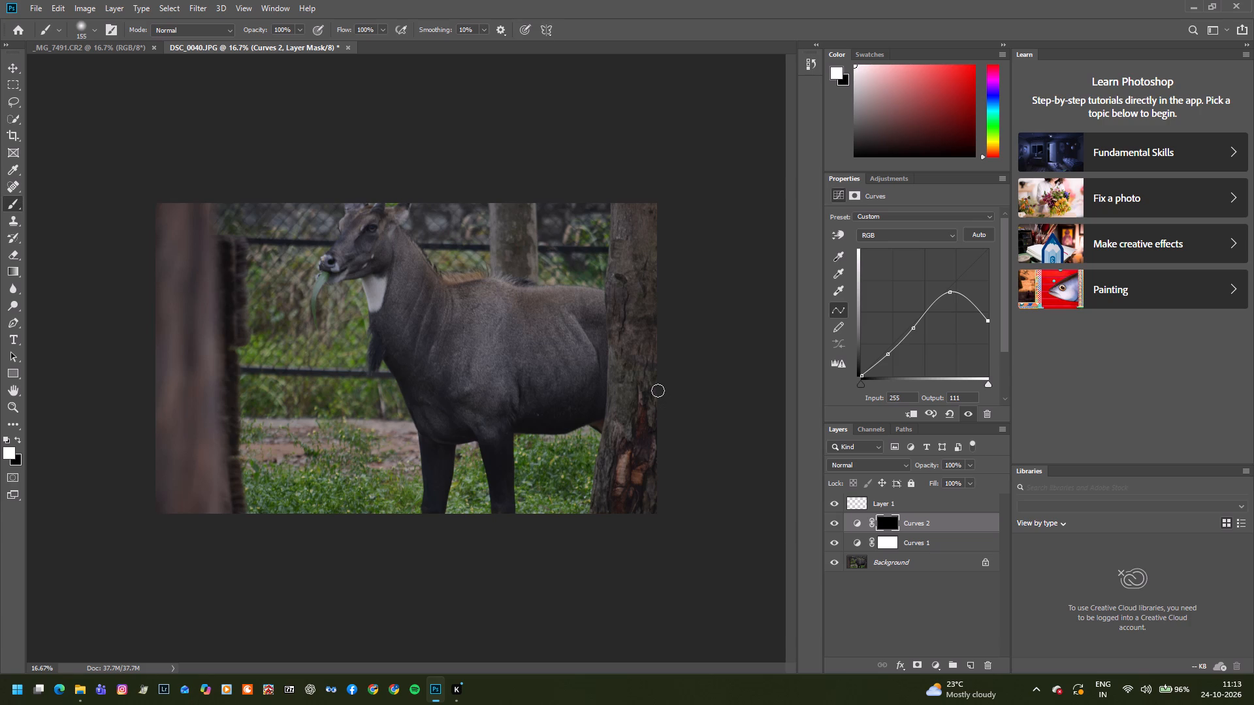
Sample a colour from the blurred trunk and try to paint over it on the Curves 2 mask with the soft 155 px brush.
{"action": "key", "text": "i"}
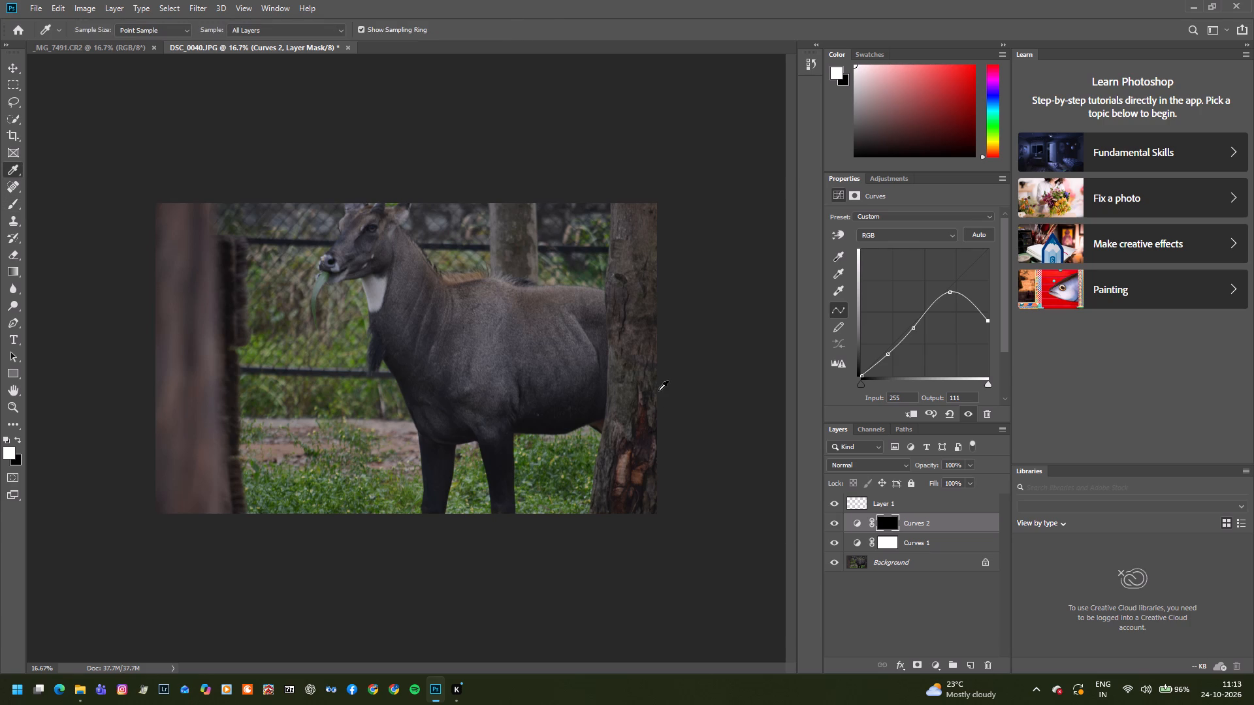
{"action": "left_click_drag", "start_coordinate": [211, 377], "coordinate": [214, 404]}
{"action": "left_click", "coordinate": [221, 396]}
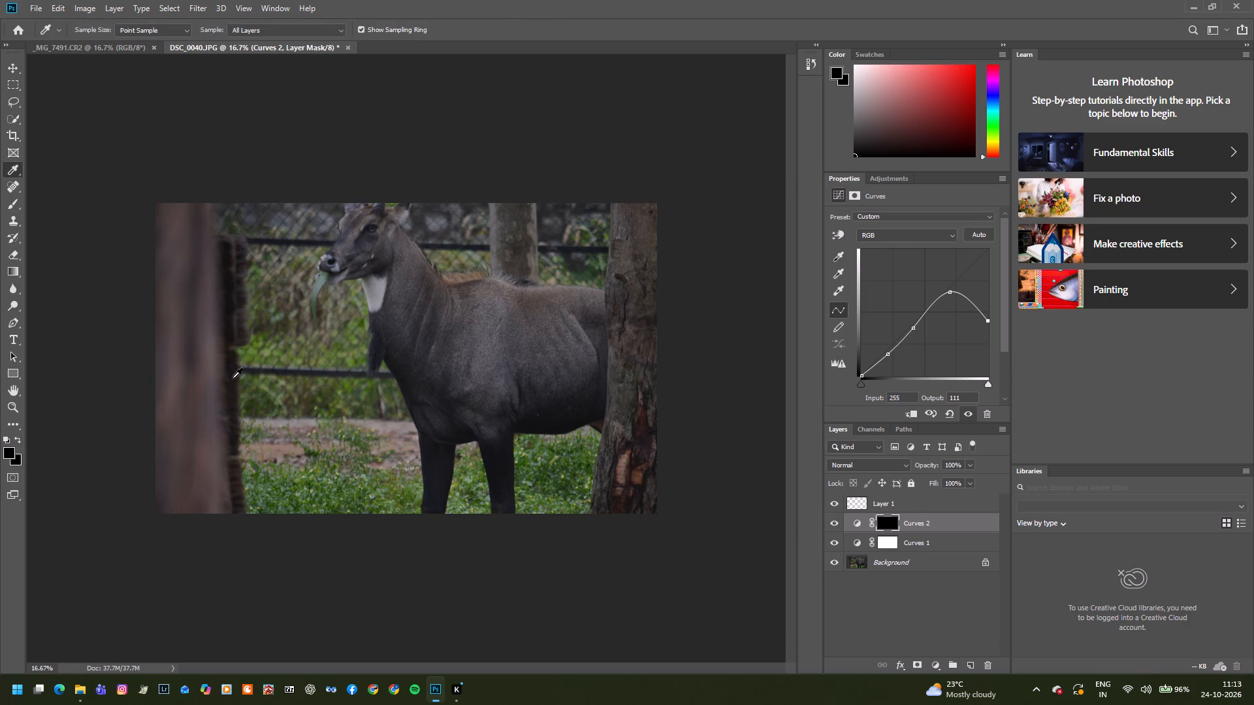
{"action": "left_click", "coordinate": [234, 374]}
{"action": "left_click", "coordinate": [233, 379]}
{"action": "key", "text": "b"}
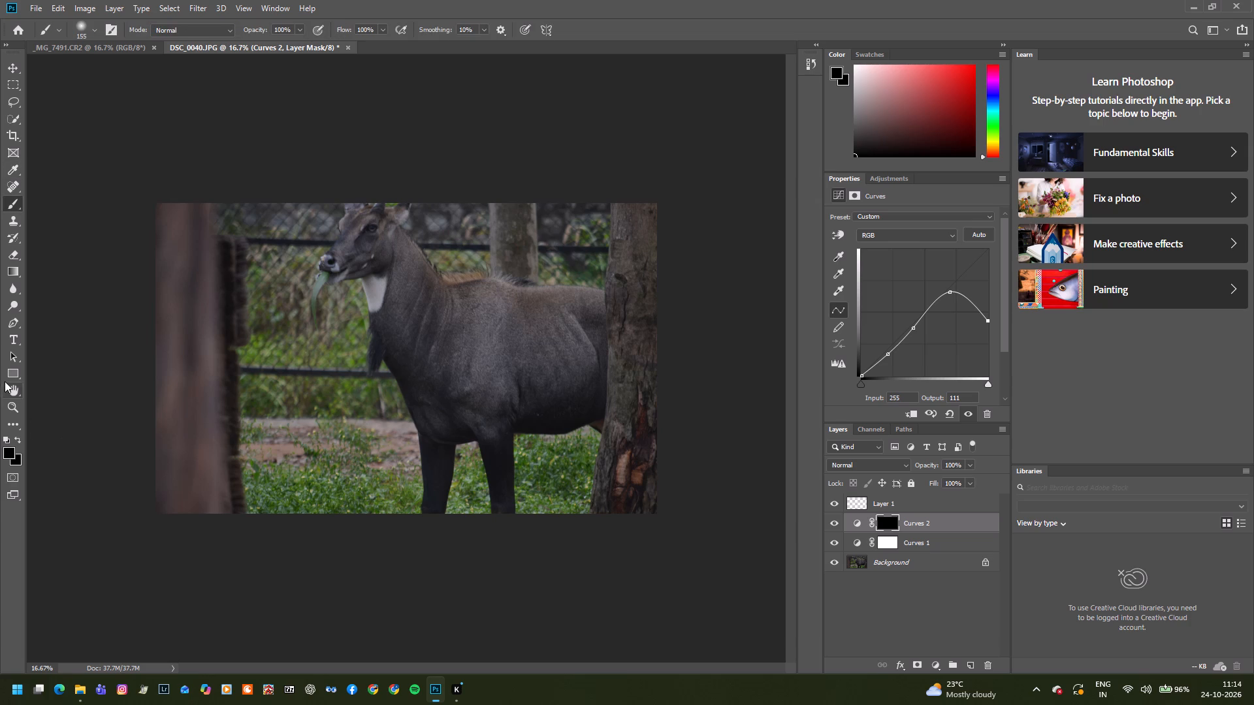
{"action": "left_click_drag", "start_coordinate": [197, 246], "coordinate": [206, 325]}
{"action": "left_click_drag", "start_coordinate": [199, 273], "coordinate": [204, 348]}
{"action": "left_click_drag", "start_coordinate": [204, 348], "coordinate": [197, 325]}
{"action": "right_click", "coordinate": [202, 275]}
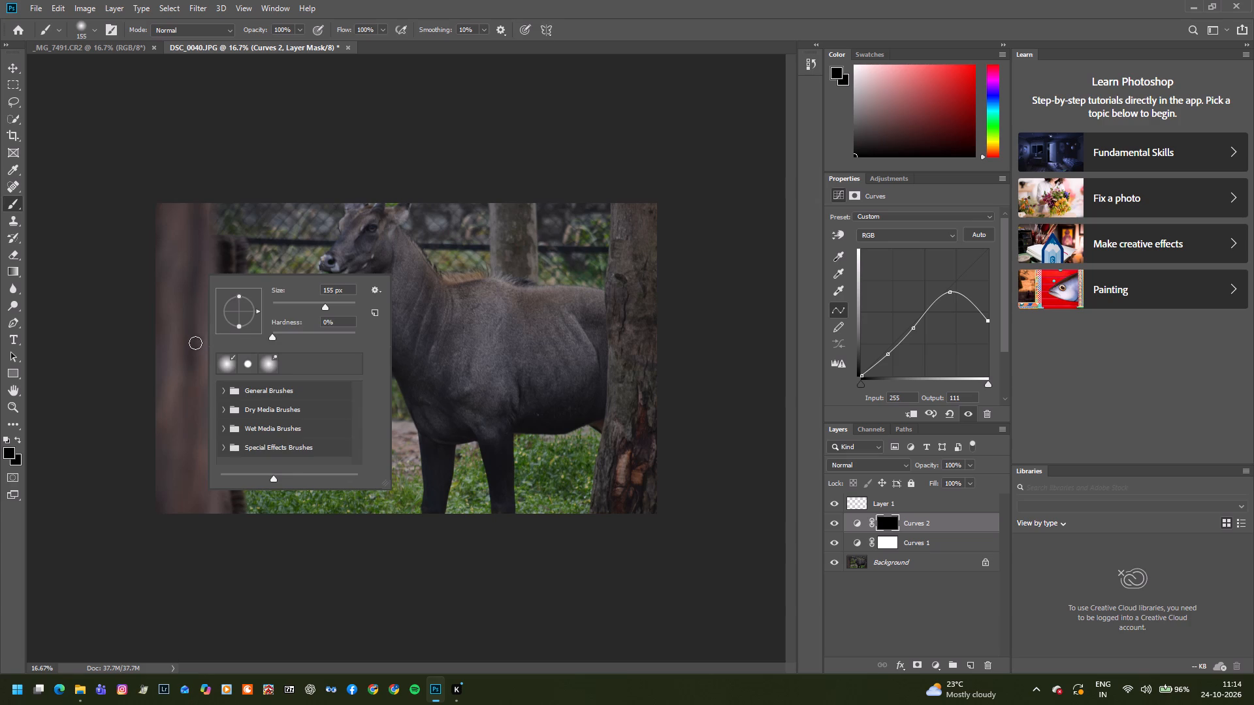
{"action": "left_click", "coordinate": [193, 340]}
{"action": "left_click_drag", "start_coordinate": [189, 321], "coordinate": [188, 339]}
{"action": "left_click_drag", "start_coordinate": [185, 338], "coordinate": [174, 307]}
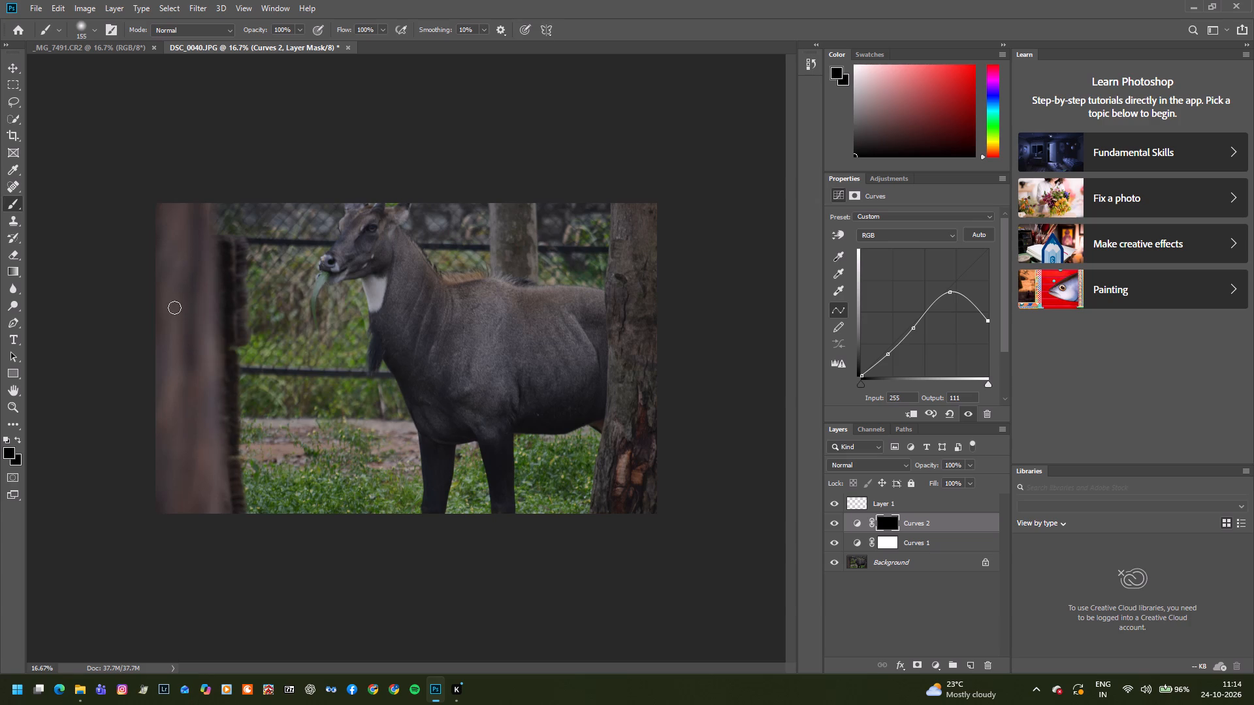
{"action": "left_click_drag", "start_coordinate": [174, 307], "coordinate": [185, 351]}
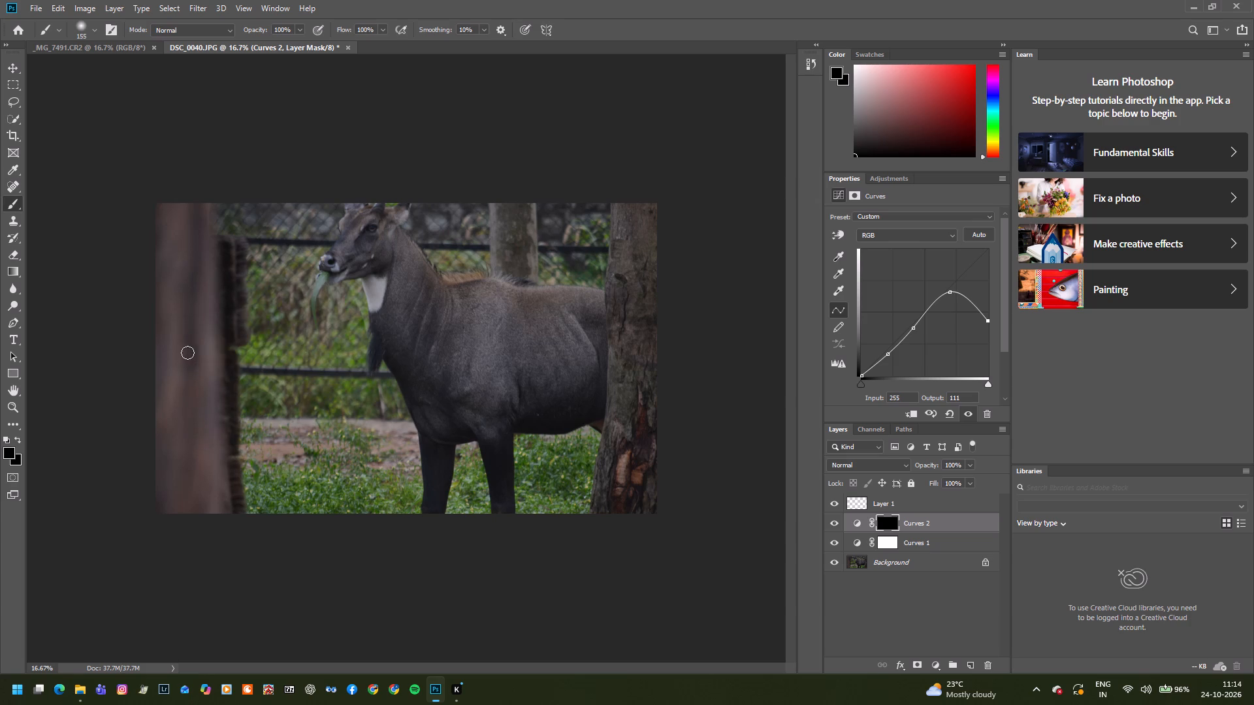
Set the brush hardness to 10% and try painting over the blurred trunk on the Curves 2 mask again.
{"action": "right_click", "coordinate": [194, 367]}
{"action": "left_click", "coordinate": [273, 428]}
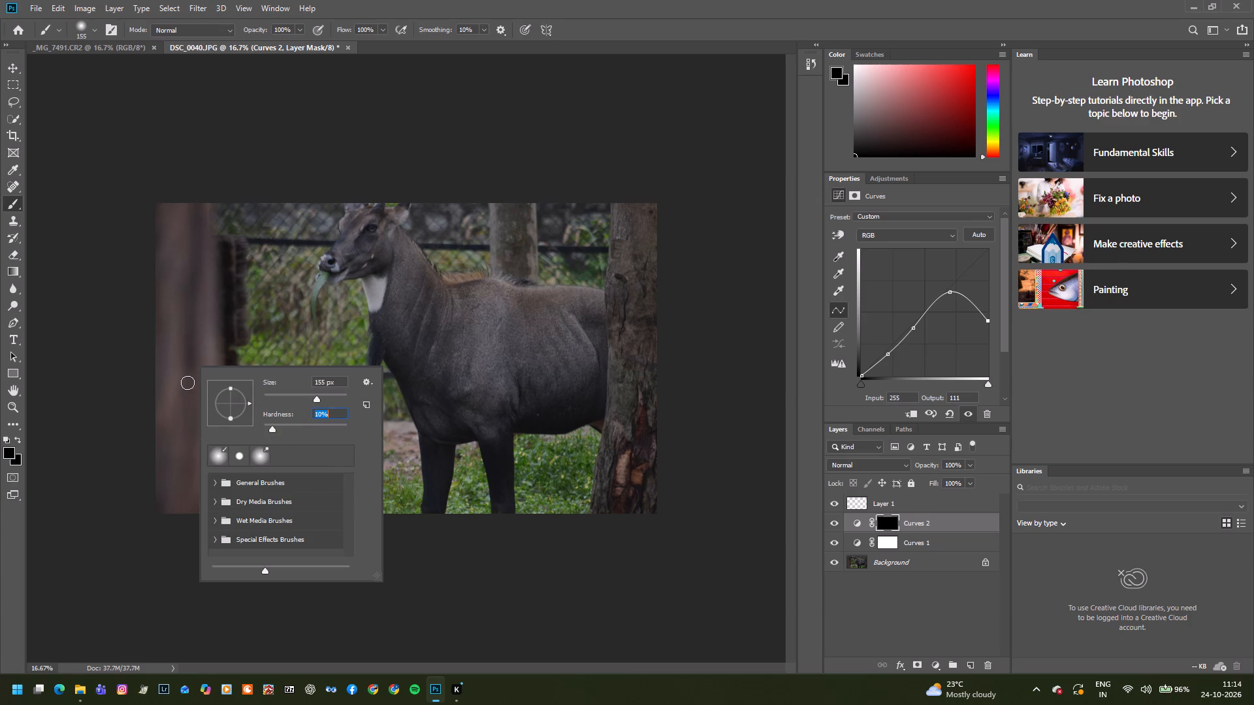
{"action": "left_click", "coordinate": [187, 381]}
{"action": "left_click_drag", "start_coordinate": [187, 381], "coordinate": [220, 328]}
{"action": "left_click_drag", "start_coordinate": [206, 377], "coordinate": [286, 364]}
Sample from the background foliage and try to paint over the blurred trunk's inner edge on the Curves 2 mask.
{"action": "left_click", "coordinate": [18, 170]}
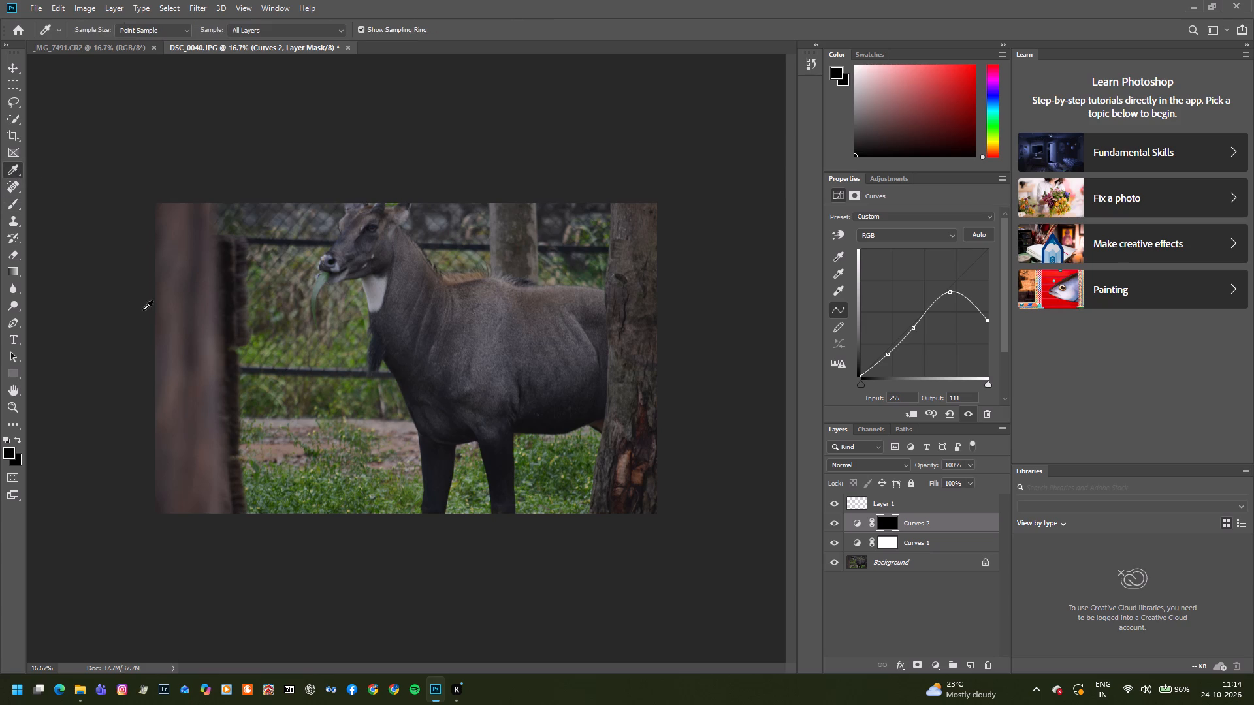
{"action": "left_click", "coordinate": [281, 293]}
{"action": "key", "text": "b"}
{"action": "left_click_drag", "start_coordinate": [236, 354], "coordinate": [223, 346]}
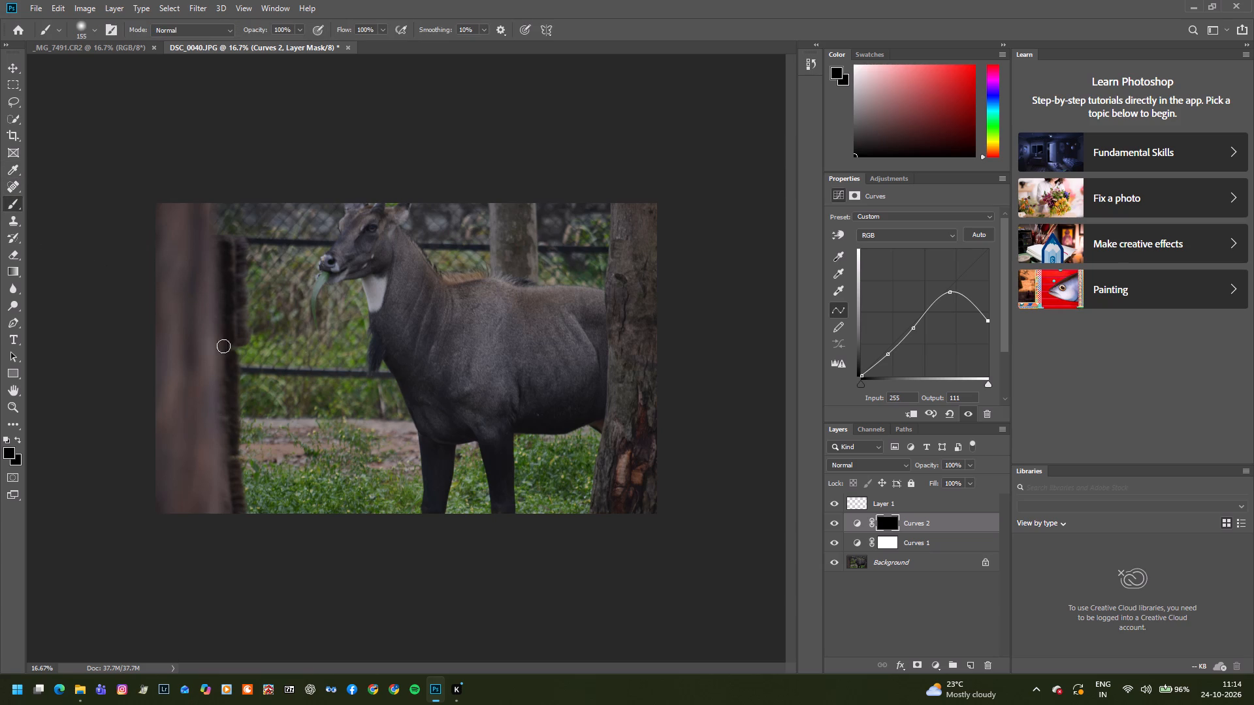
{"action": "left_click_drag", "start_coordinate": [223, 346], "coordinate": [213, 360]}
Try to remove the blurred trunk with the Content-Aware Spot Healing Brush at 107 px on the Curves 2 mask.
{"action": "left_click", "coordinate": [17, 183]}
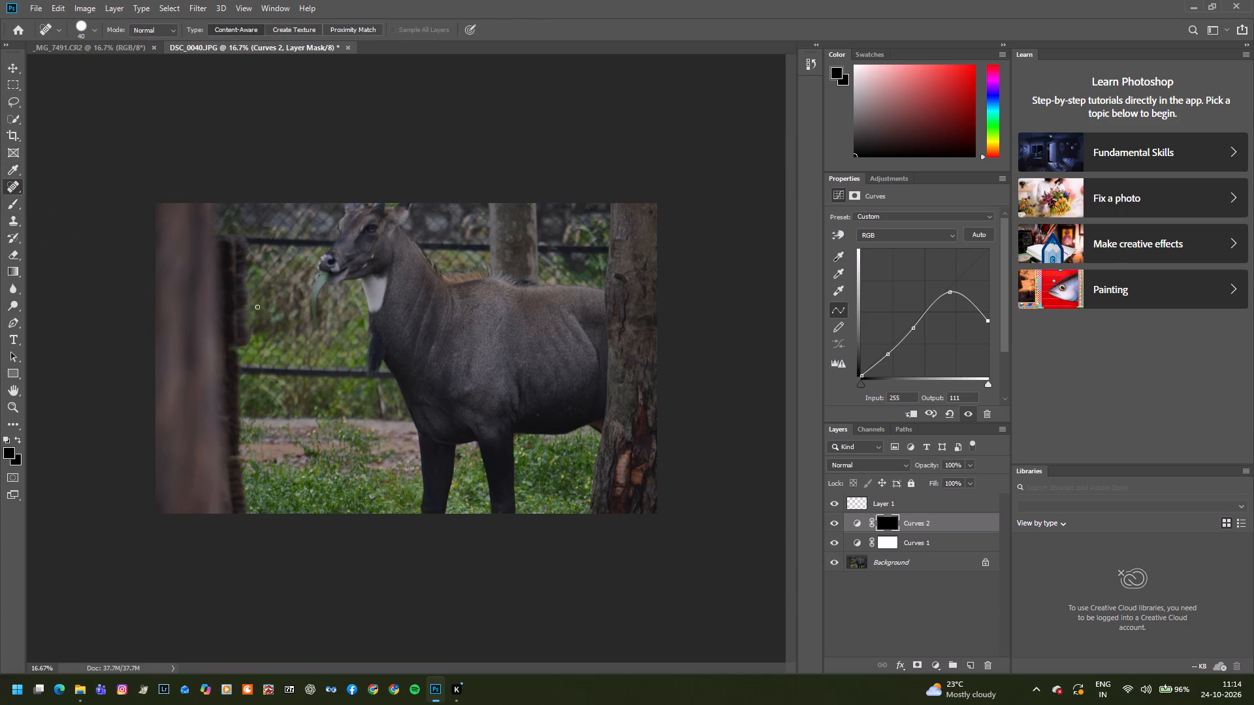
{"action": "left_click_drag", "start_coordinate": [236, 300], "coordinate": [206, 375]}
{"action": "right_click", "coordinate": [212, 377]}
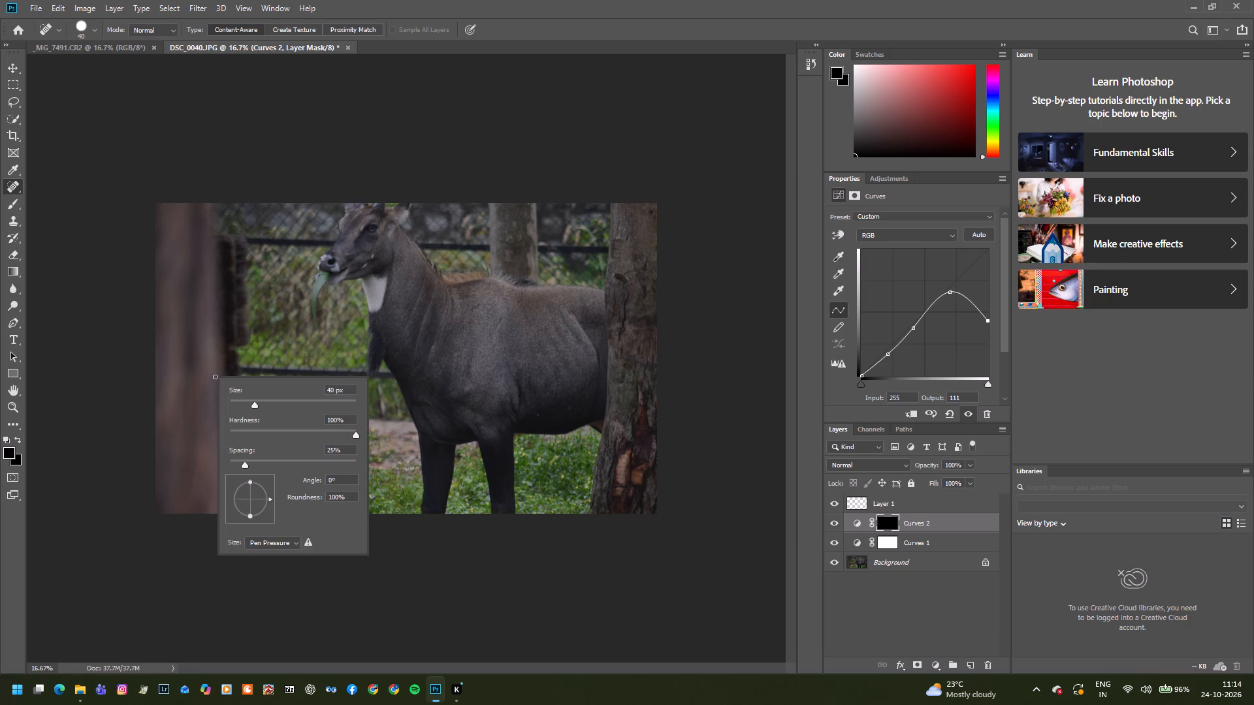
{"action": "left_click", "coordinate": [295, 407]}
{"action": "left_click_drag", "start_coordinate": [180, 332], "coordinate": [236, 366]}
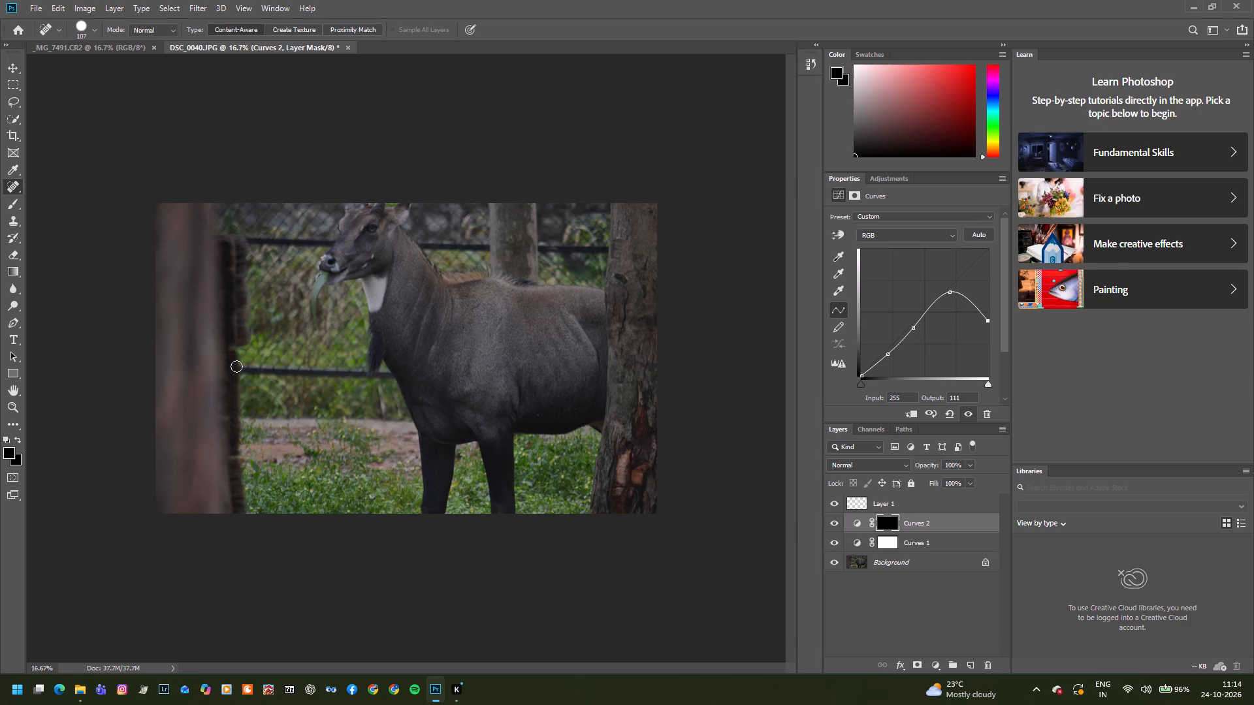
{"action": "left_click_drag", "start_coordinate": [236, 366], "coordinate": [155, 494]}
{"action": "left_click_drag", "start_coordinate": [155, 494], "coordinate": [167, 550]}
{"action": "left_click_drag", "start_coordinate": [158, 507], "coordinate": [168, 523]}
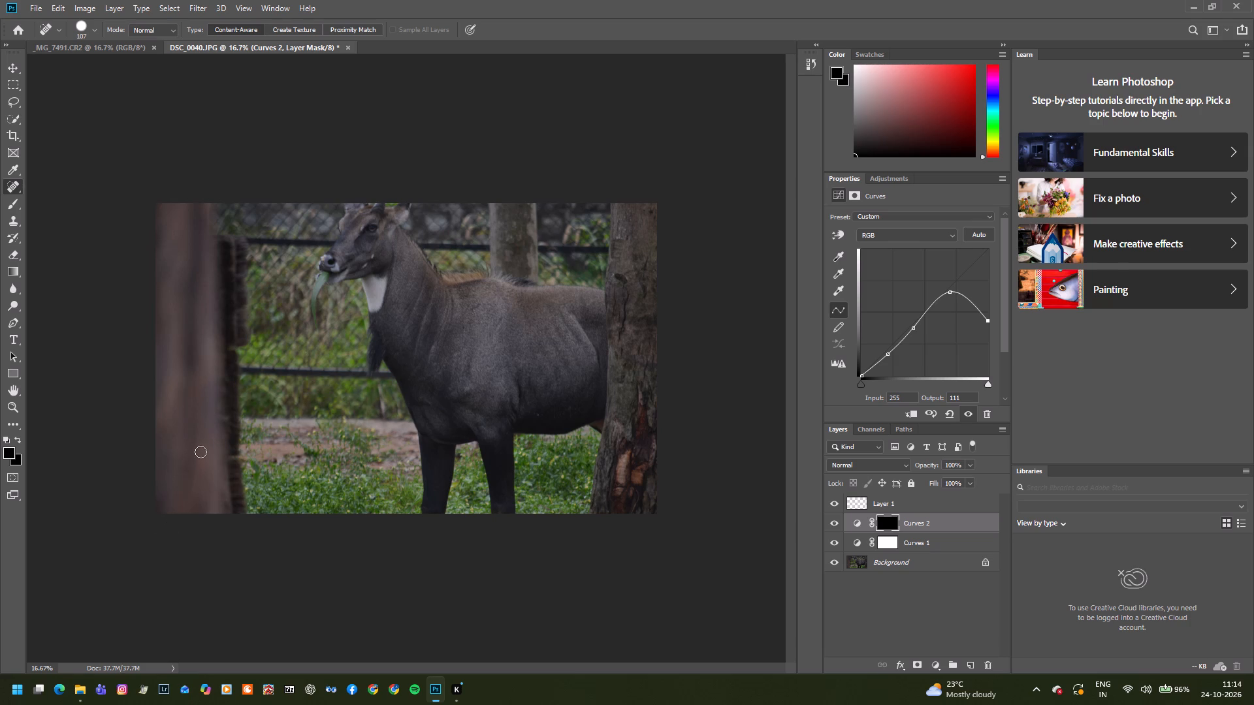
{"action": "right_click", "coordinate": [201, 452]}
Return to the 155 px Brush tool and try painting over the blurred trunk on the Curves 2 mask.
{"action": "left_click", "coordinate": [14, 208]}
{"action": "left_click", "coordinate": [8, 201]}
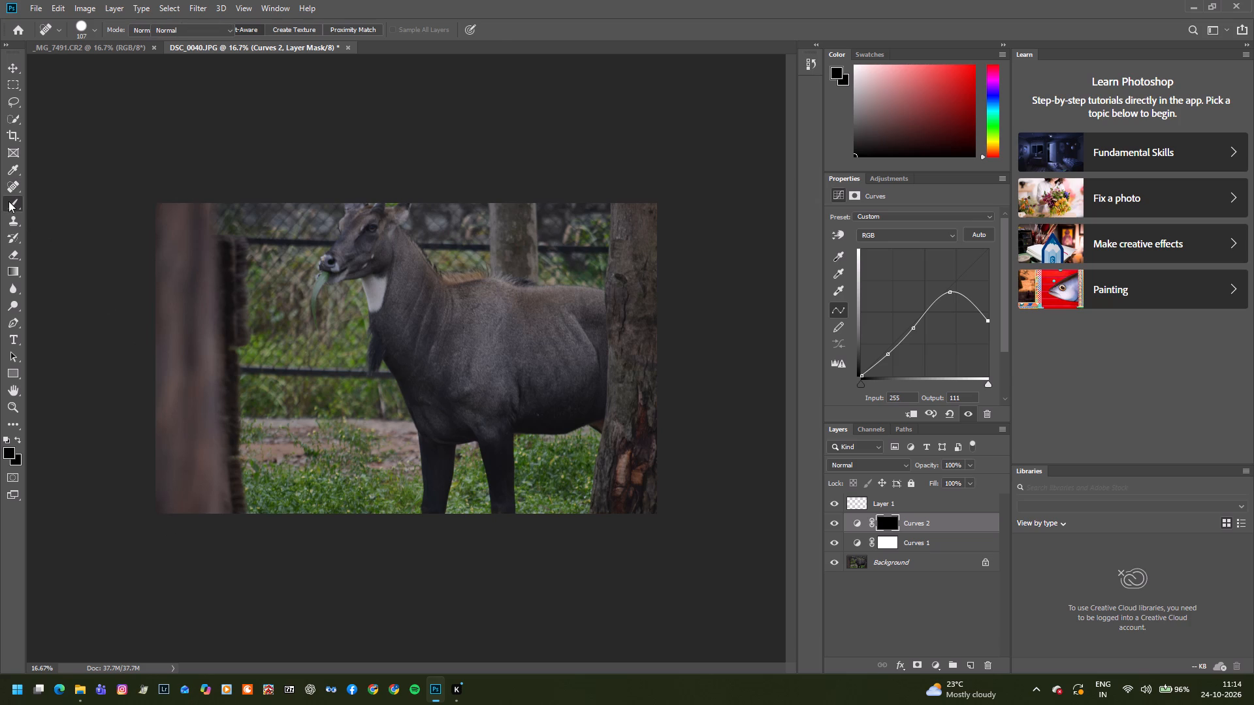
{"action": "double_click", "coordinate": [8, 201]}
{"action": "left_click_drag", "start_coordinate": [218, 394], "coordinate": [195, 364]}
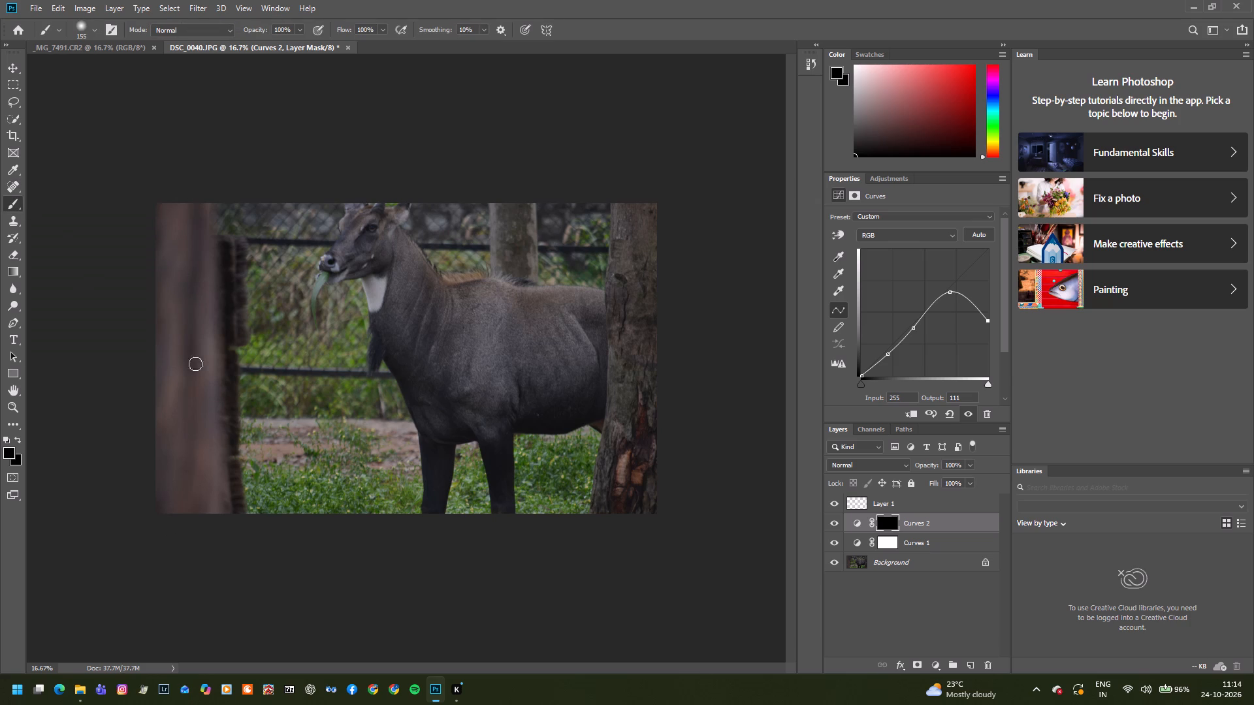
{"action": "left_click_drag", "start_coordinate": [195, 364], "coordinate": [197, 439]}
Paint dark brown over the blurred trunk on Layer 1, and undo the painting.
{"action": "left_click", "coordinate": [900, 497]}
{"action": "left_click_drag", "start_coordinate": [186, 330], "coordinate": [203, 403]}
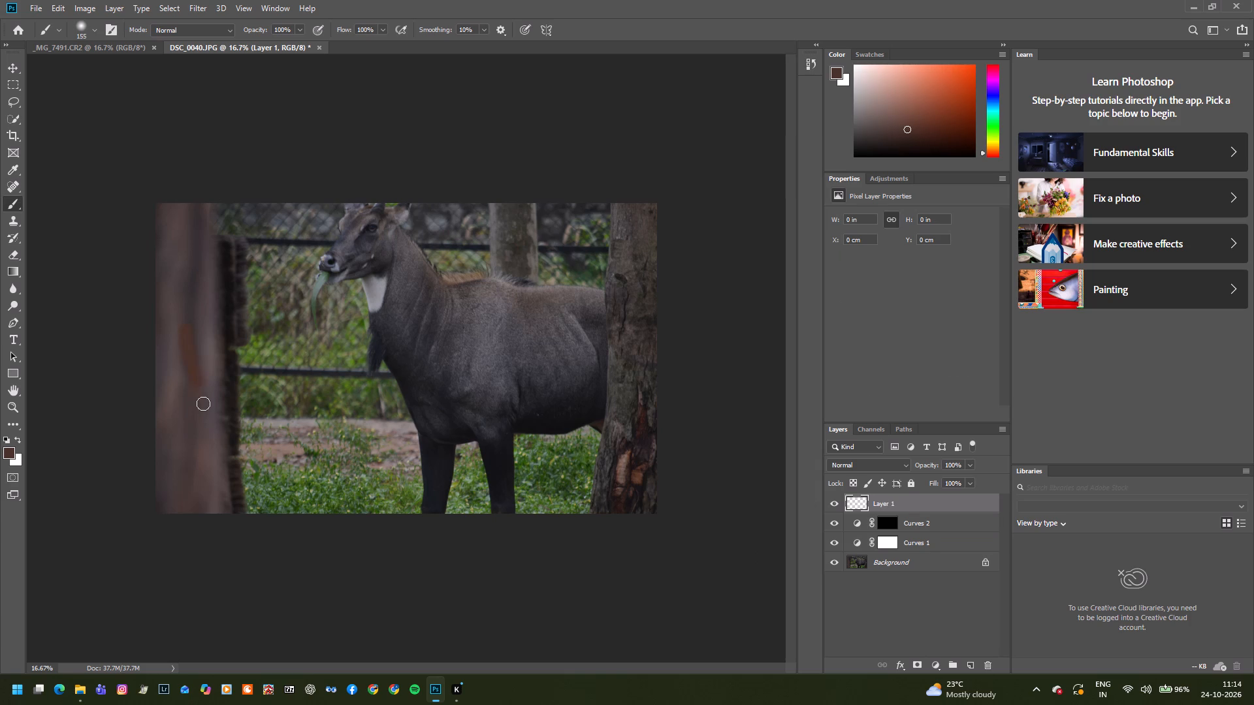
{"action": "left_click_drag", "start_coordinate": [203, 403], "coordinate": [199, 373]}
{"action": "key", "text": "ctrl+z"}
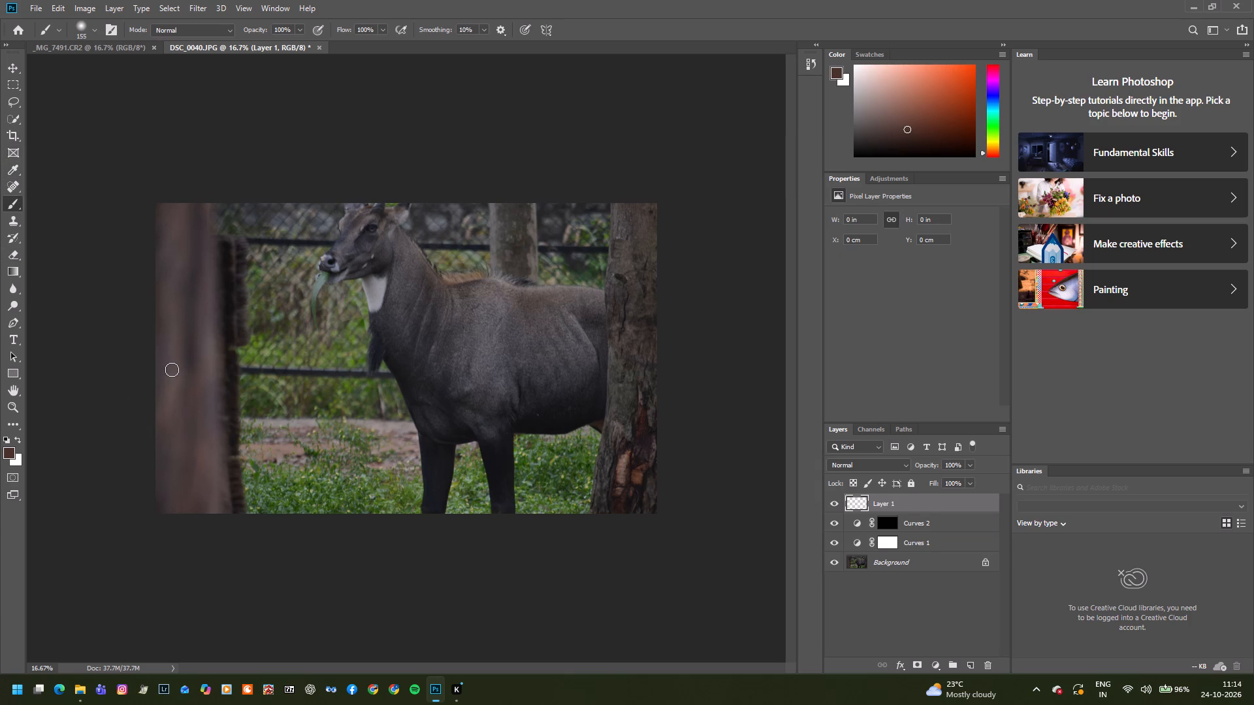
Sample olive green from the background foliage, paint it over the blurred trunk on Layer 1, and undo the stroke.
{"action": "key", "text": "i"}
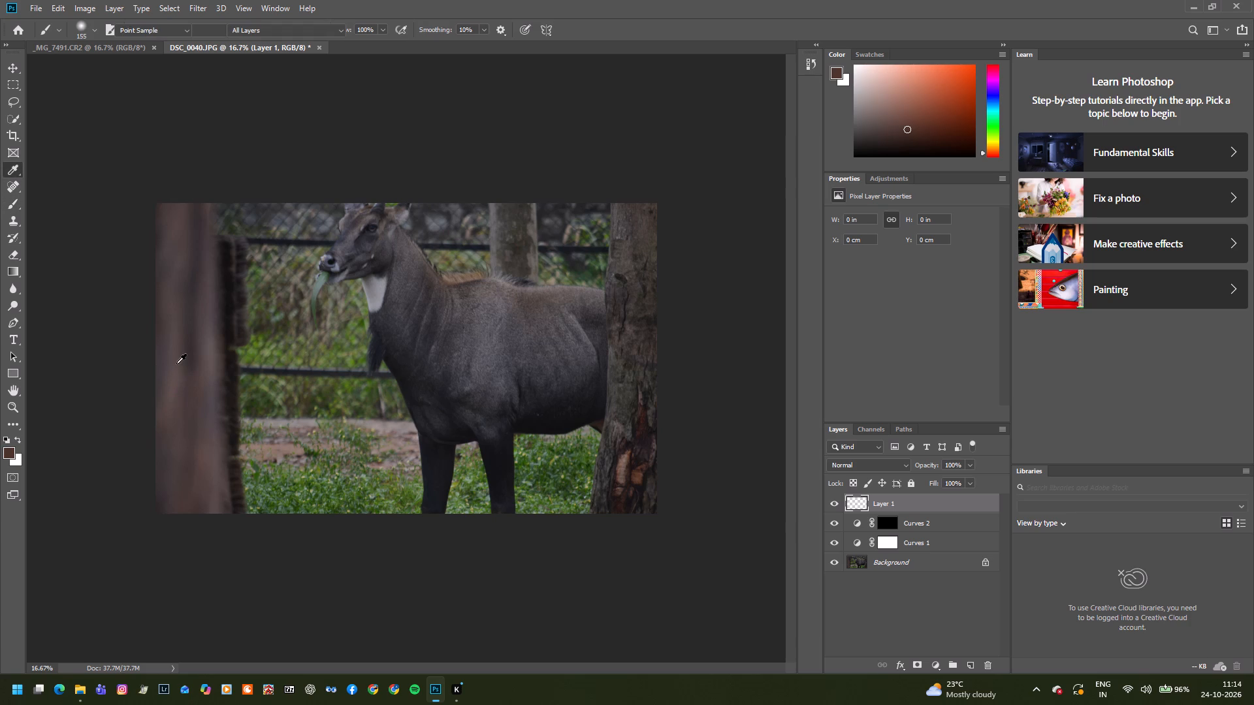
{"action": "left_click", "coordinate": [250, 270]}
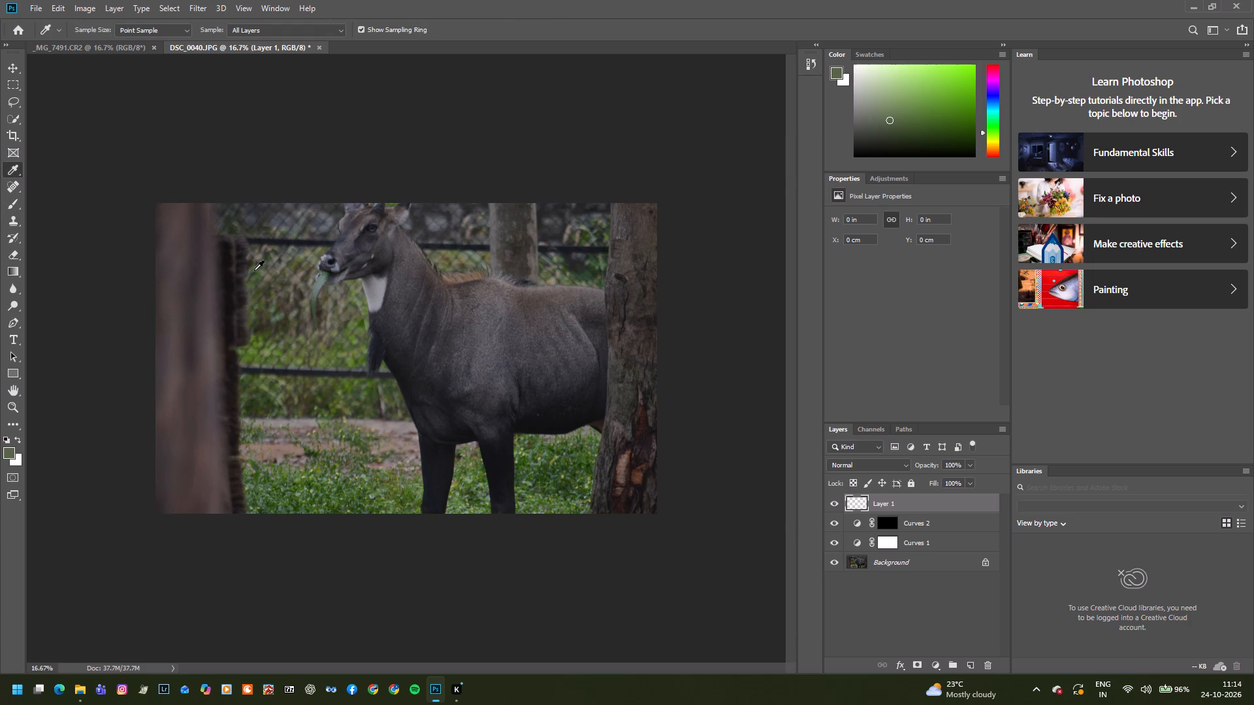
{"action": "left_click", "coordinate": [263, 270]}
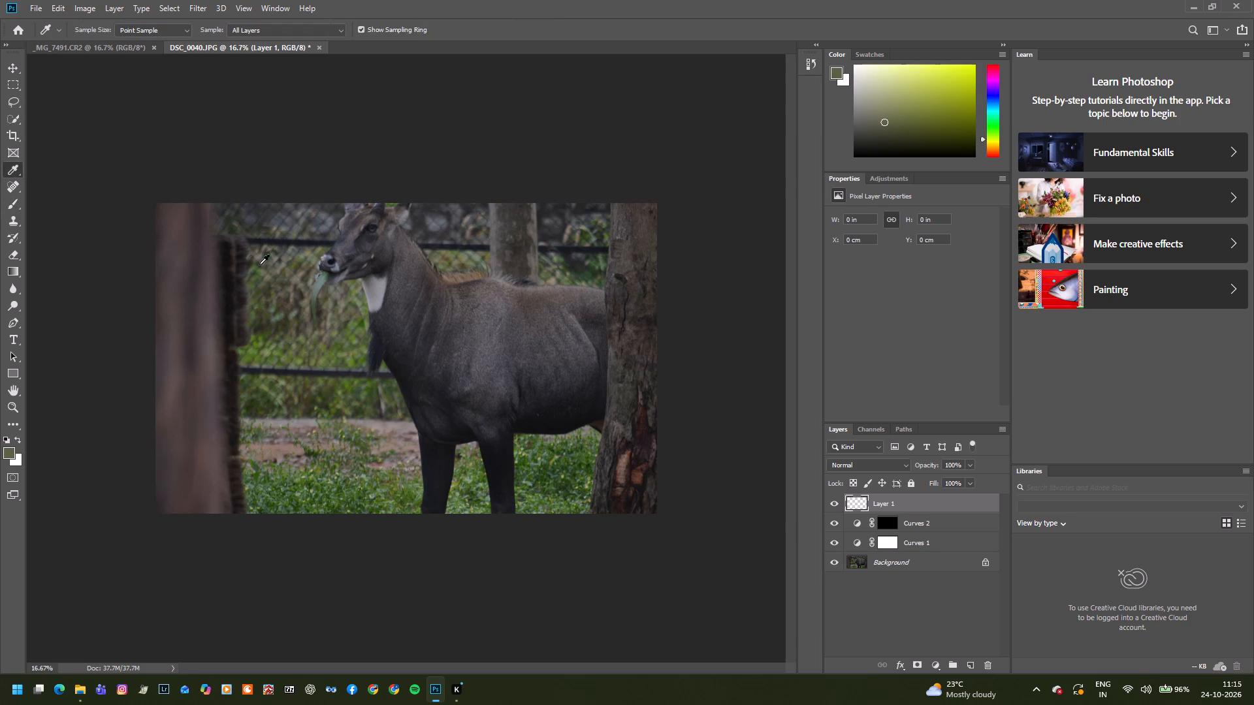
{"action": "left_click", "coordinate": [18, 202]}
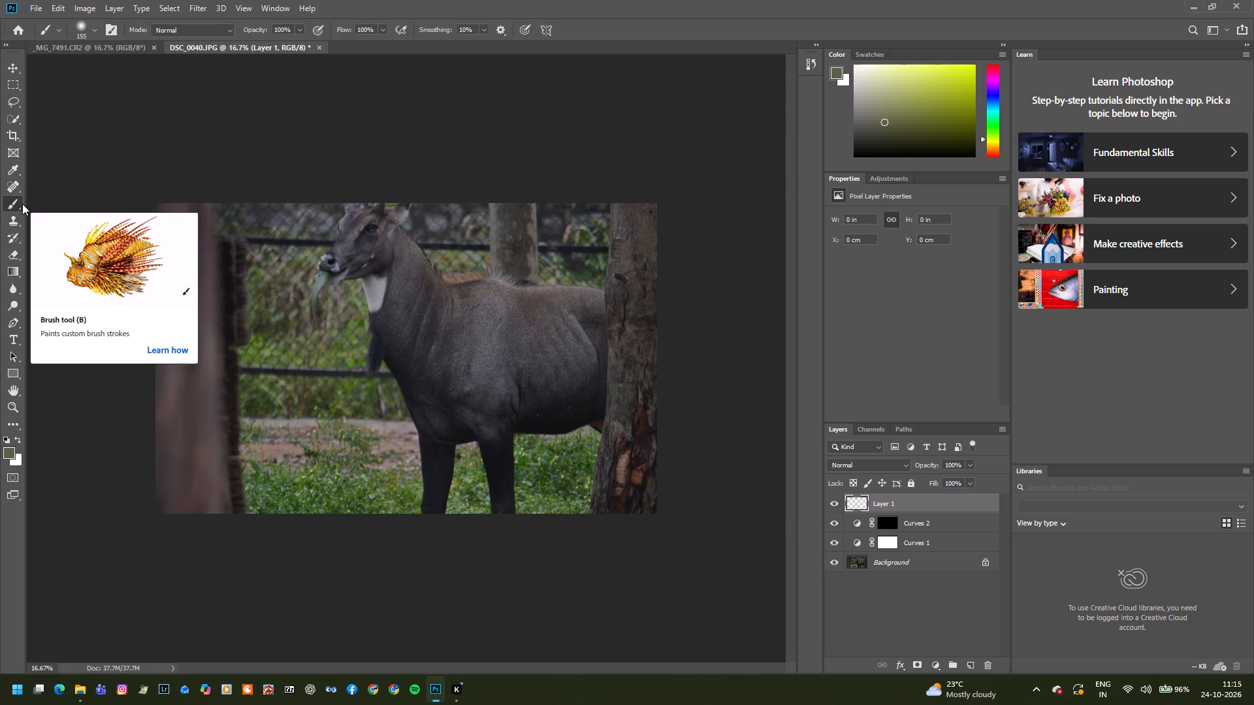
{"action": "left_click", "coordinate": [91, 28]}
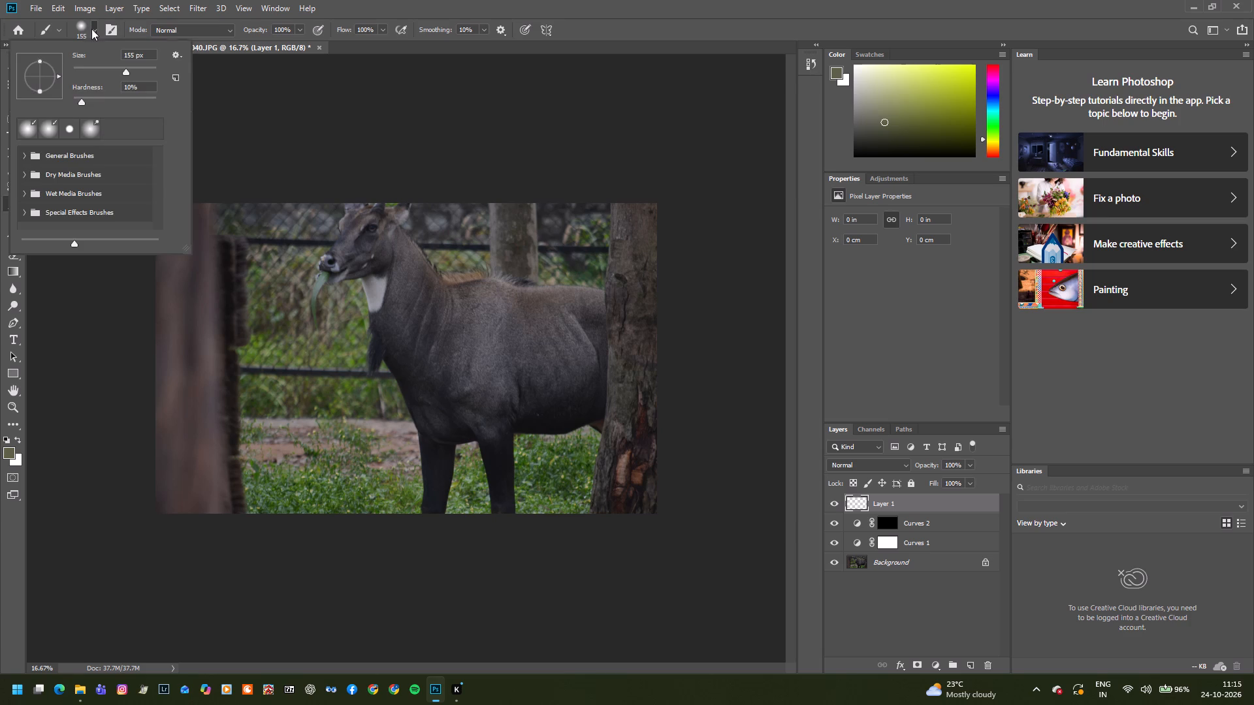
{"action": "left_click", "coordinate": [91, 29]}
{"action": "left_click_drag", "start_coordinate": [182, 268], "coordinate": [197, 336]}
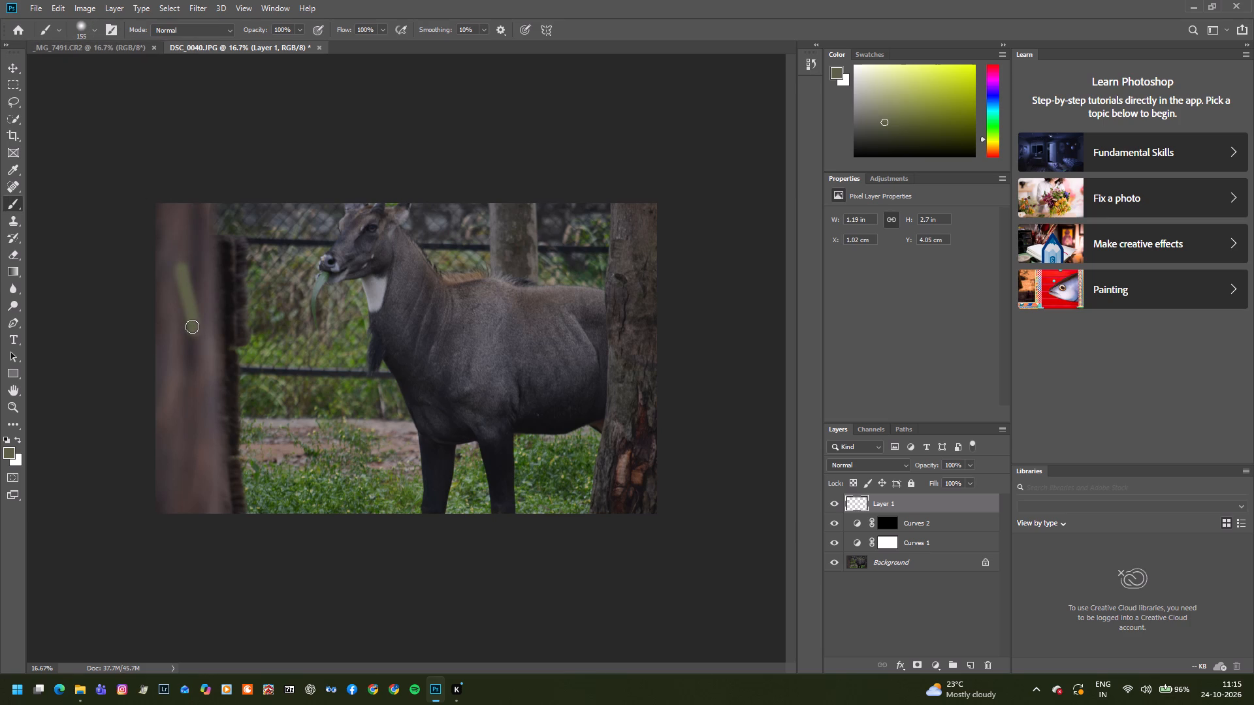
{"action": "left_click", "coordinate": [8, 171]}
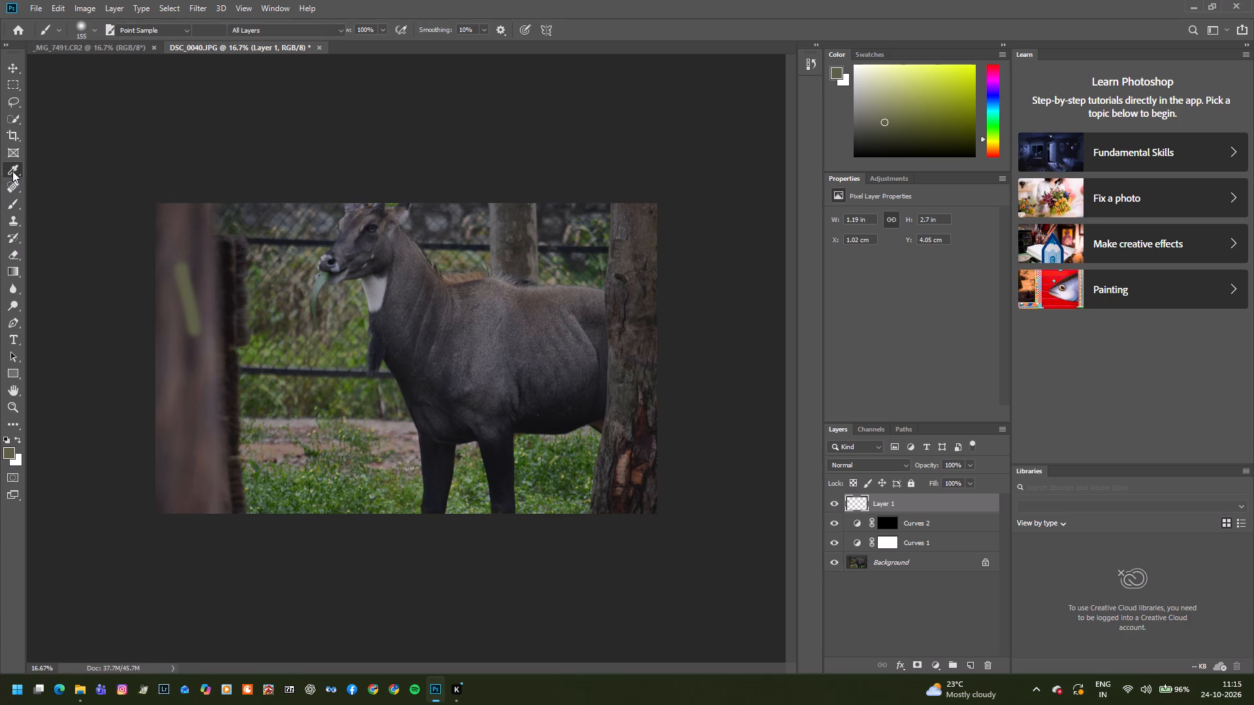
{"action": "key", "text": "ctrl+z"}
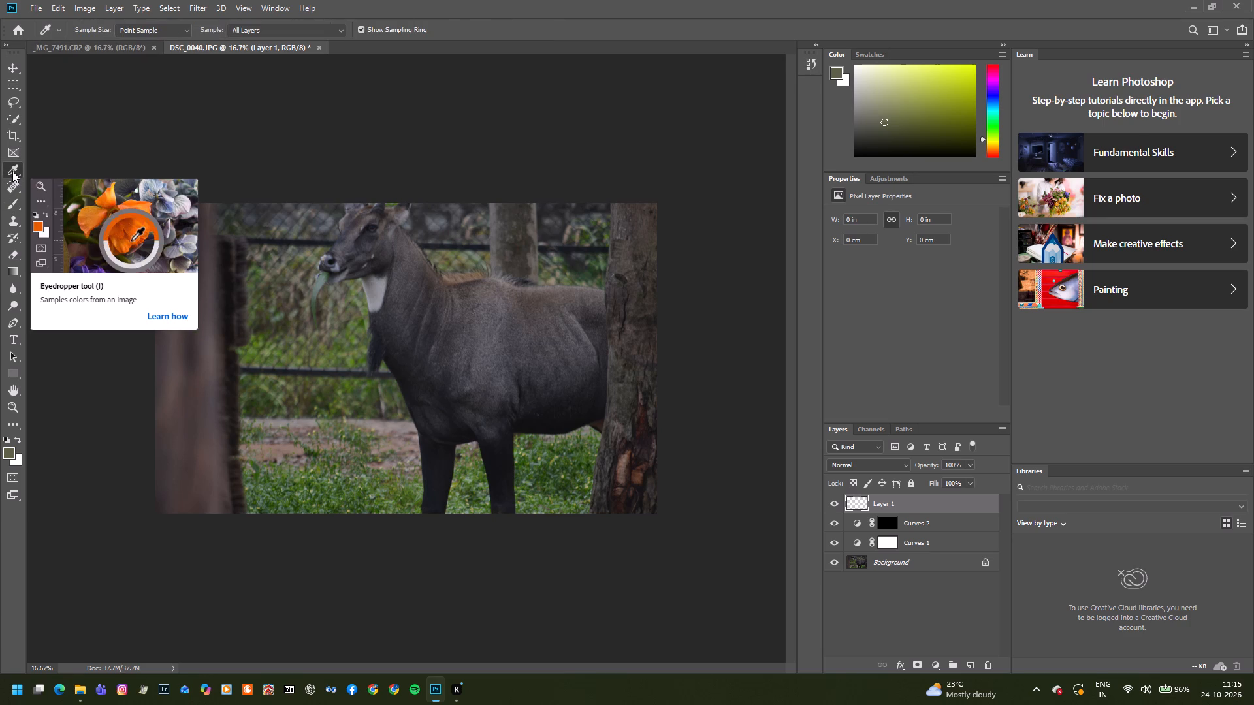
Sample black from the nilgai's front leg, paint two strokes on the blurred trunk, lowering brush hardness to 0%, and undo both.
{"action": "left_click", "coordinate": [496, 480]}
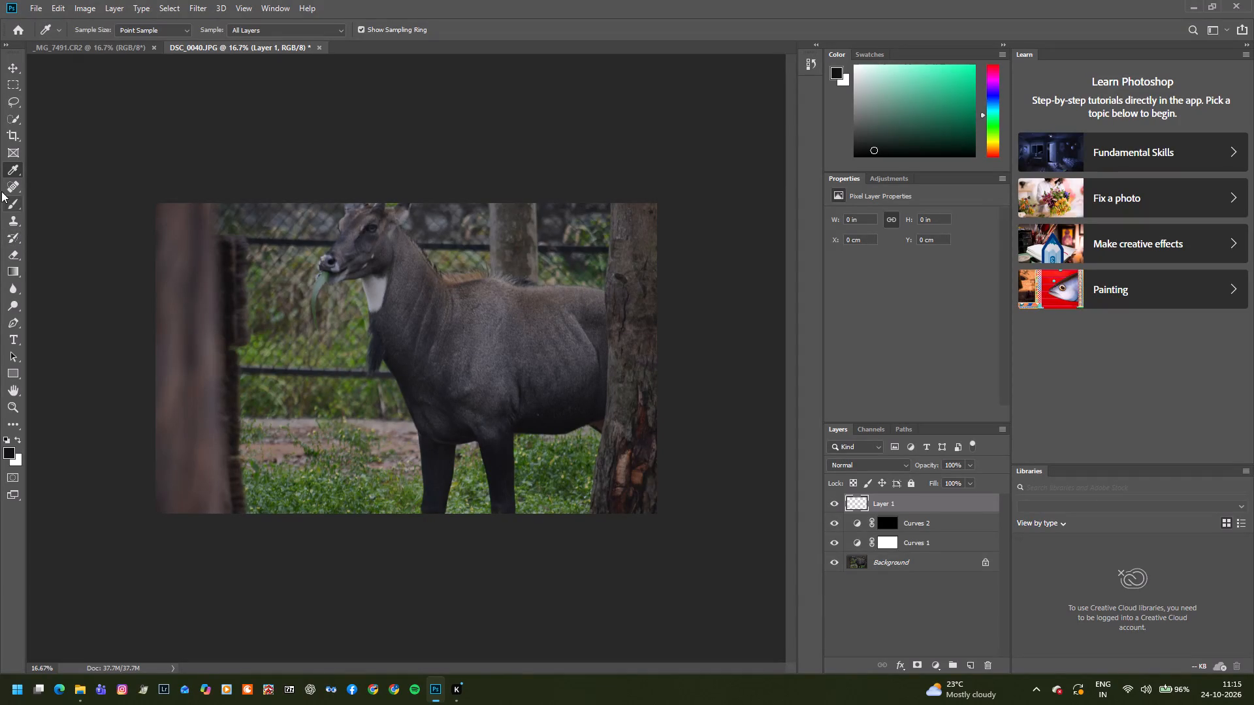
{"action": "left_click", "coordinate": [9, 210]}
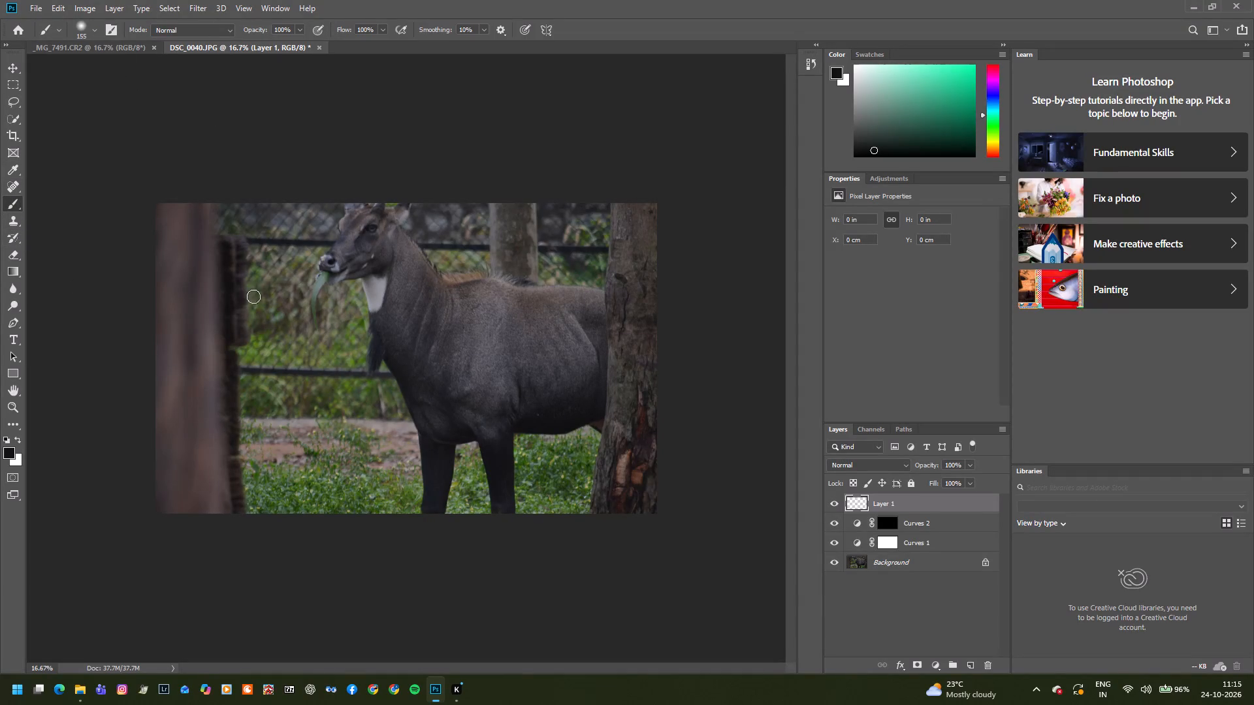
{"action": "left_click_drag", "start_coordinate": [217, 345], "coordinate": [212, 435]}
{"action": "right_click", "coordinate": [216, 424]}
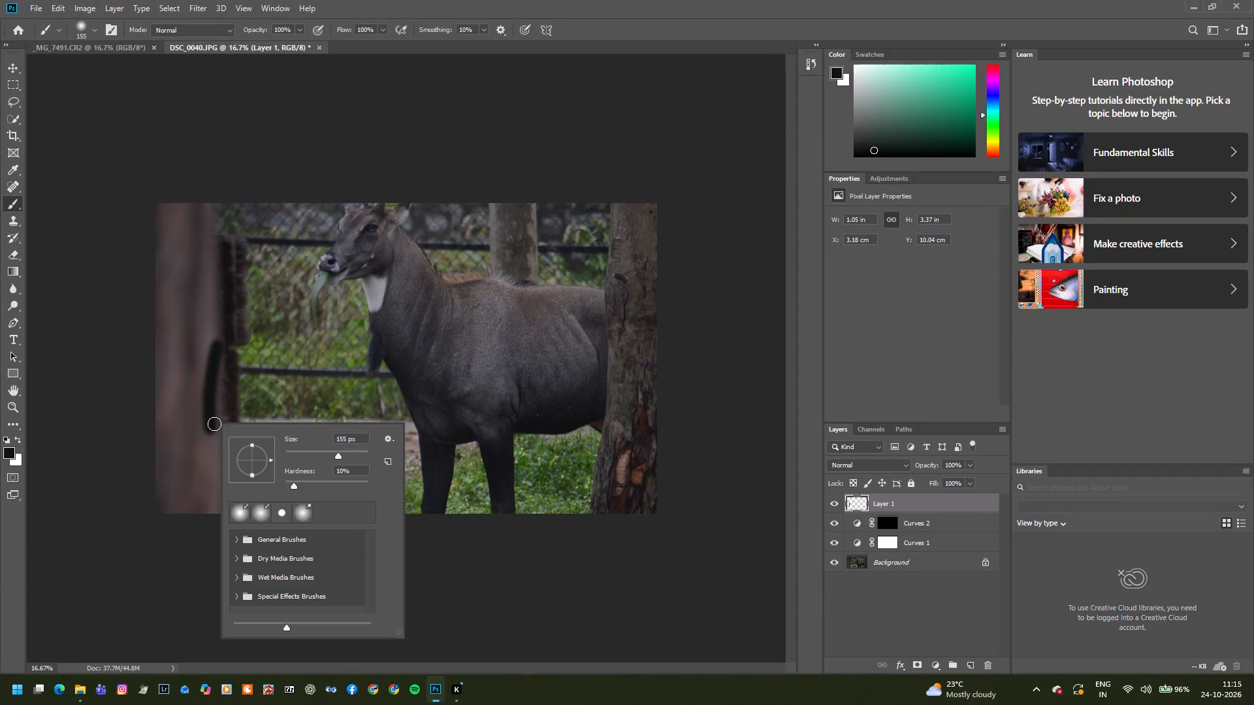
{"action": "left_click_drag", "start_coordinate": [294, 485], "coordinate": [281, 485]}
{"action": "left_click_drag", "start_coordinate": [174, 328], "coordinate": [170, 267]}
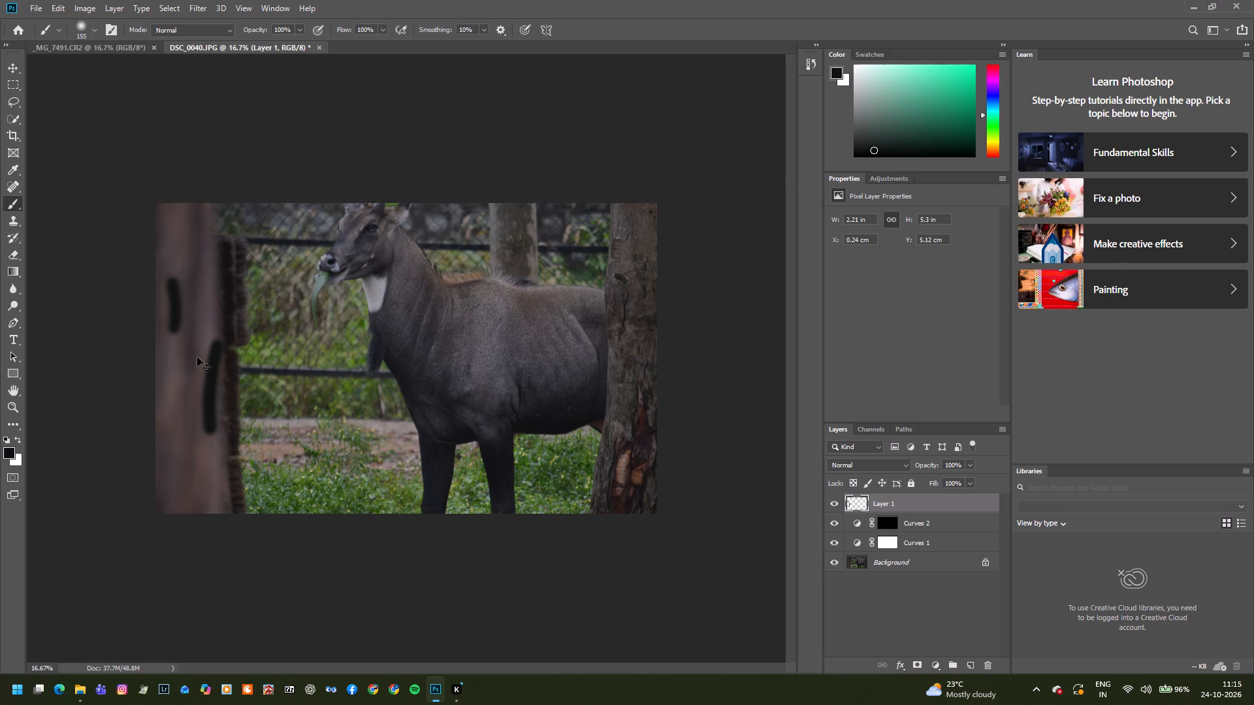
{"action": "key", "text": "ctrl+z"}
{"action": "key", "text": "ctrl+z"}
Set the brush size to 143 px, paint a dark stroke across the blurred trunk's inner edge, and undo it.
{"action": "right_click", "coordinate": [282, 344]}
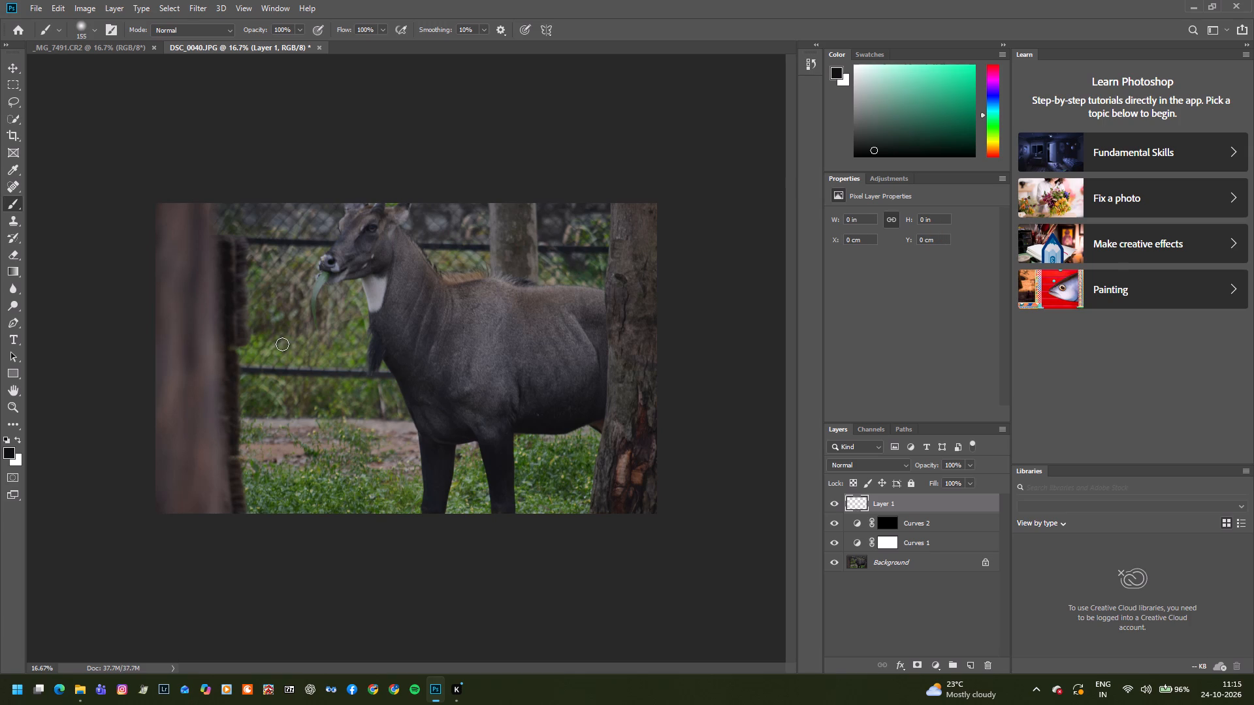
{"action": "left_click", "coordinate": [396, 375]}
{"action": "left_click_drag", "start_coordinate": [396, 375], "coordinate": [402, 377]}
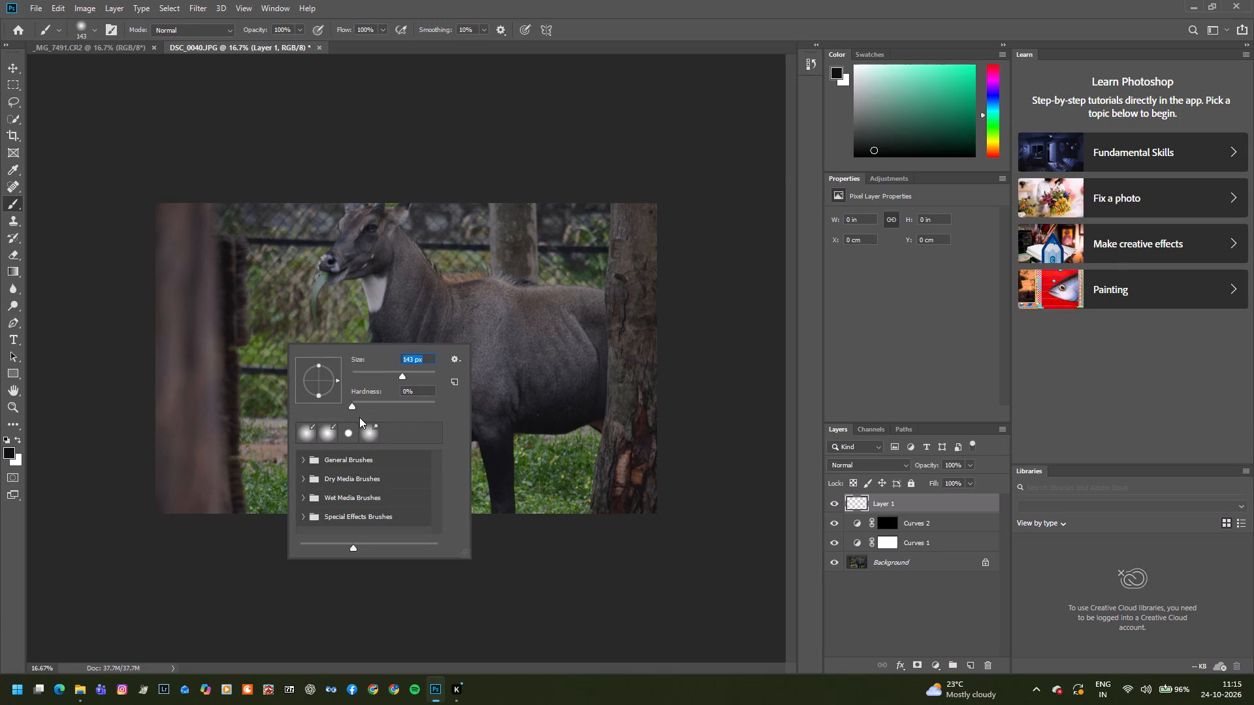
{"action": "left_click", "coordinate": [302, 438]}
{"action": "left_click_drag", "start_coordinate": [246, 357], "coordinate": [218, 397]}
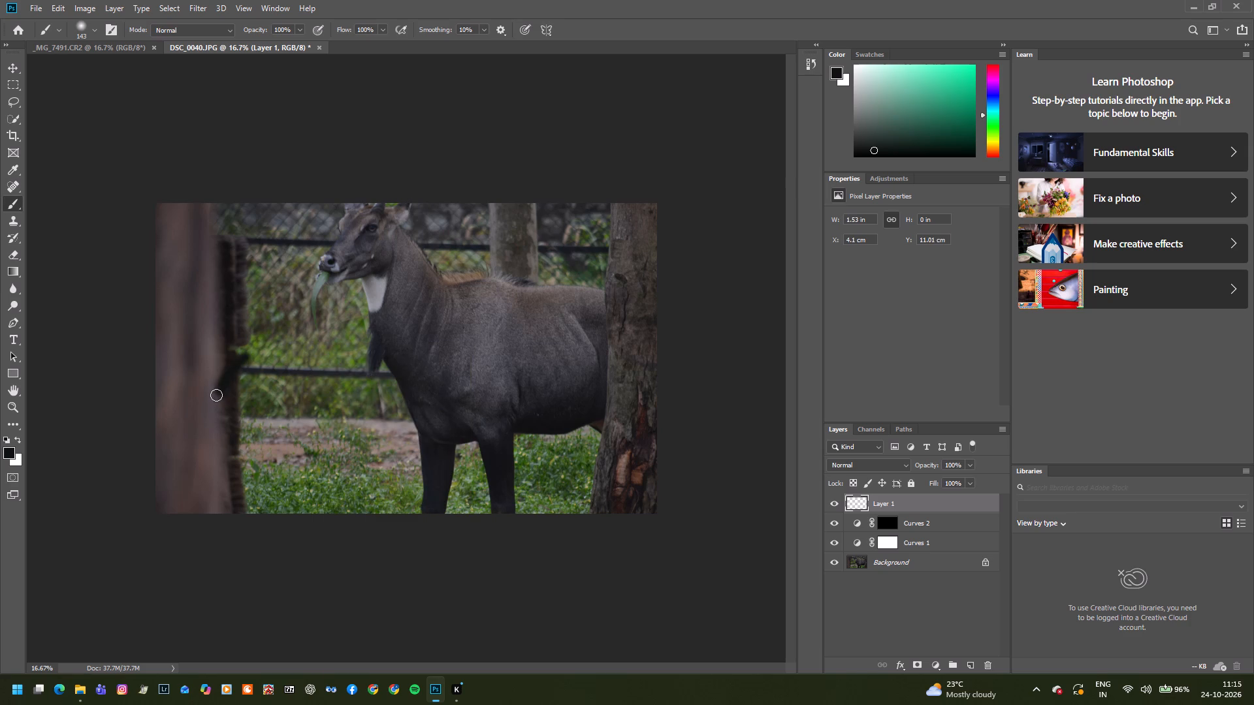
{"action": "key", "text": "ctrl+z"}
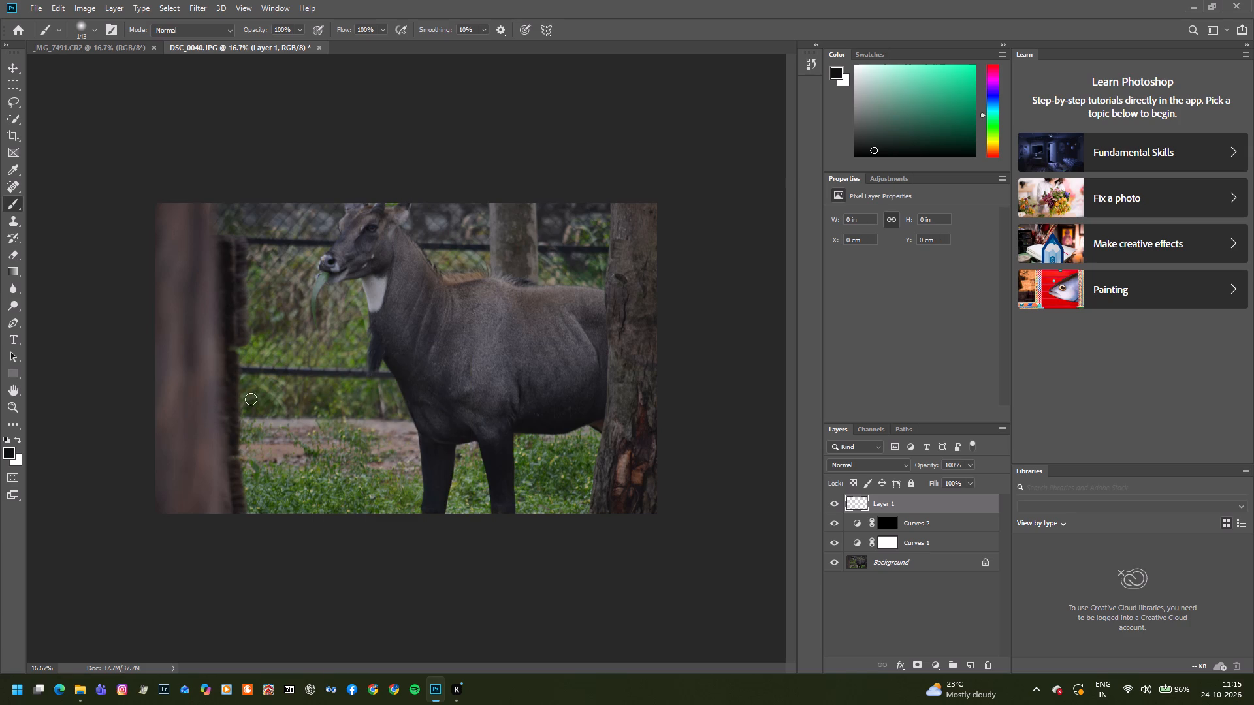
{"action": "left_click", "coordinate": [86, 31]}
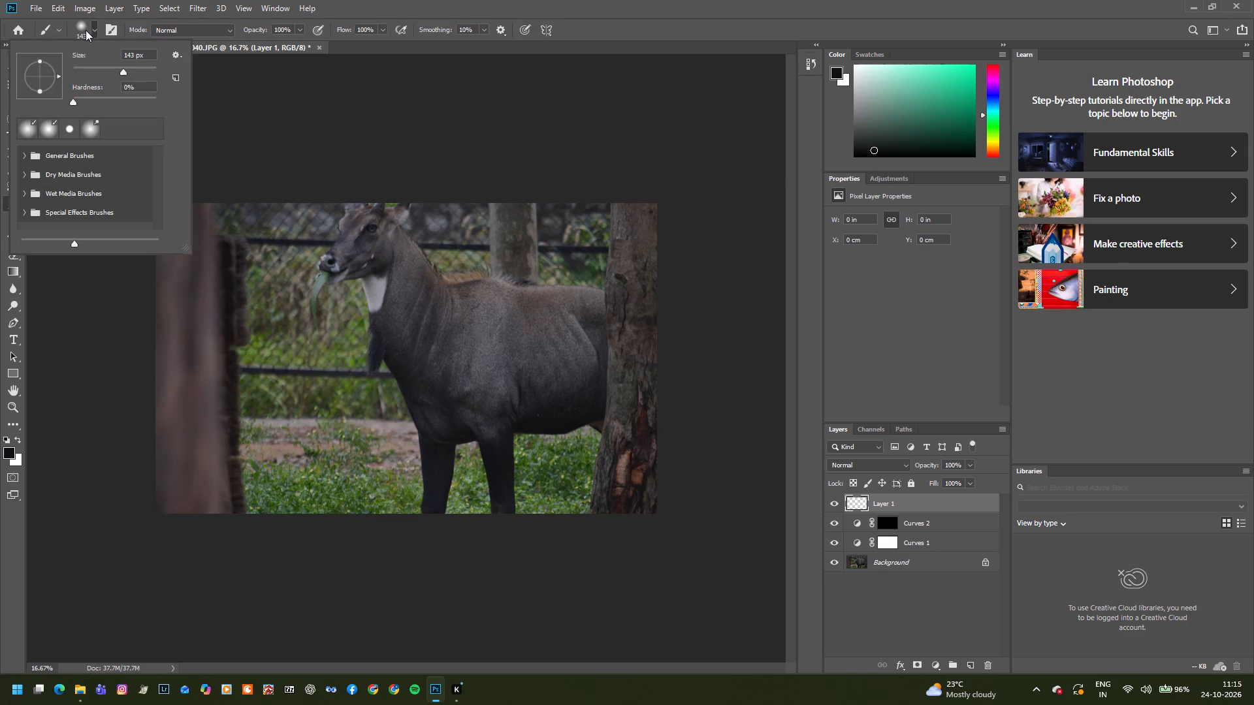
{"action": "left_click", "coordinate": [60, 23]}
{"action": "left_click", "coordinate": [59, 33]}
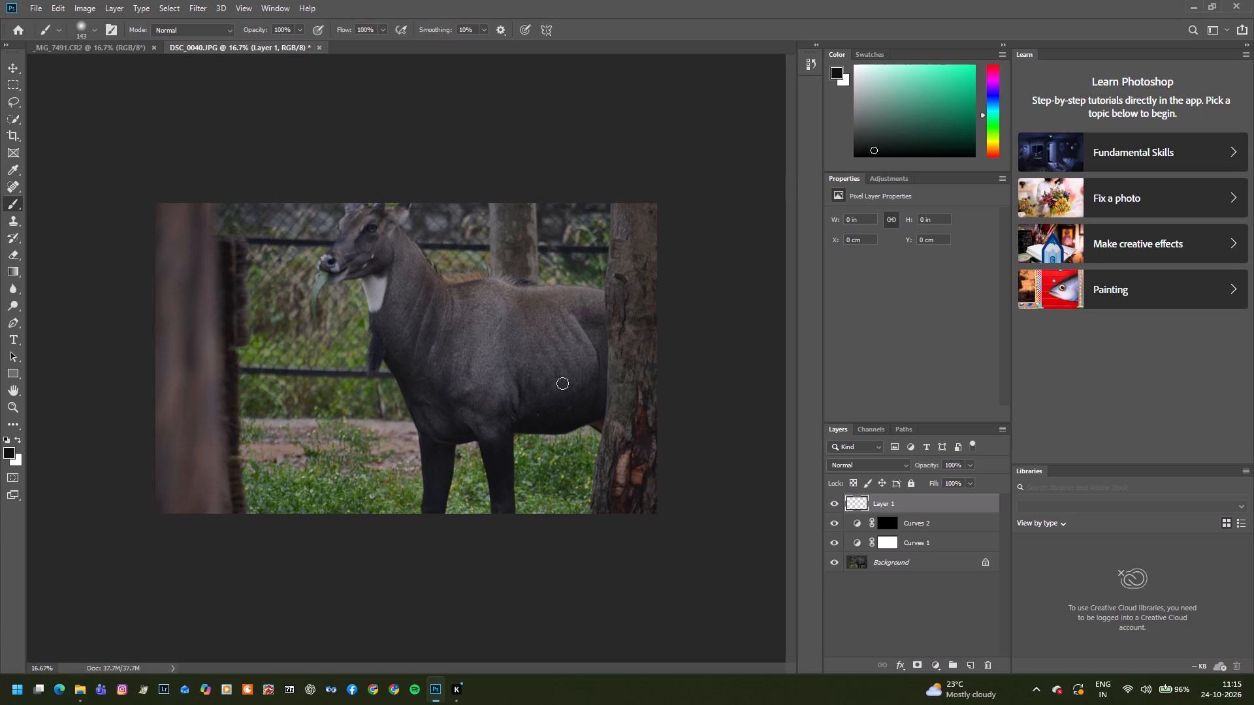
Add a Curves adjustment layer above Layer 1 and darken the midtones with a point at input 125, output 116.
{"action": "left_click", "coordinate": [879, 174]}
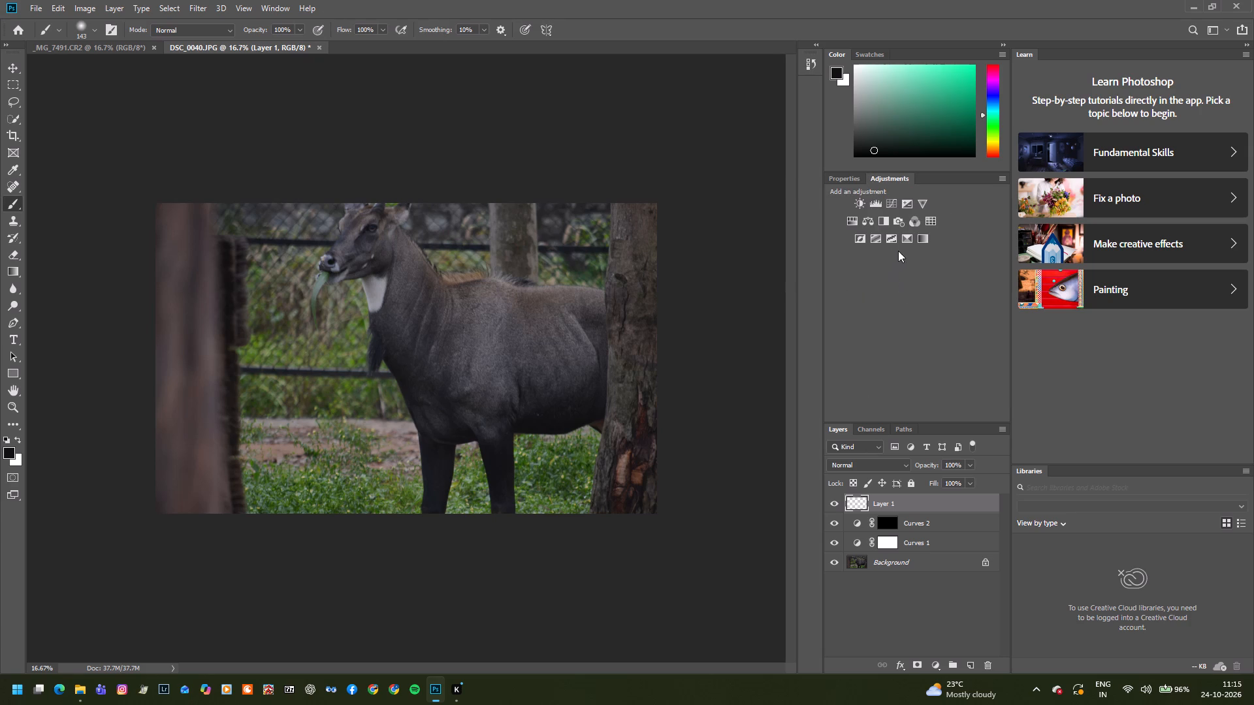
{"action": "left_click", "coordinate": [890, 204]}
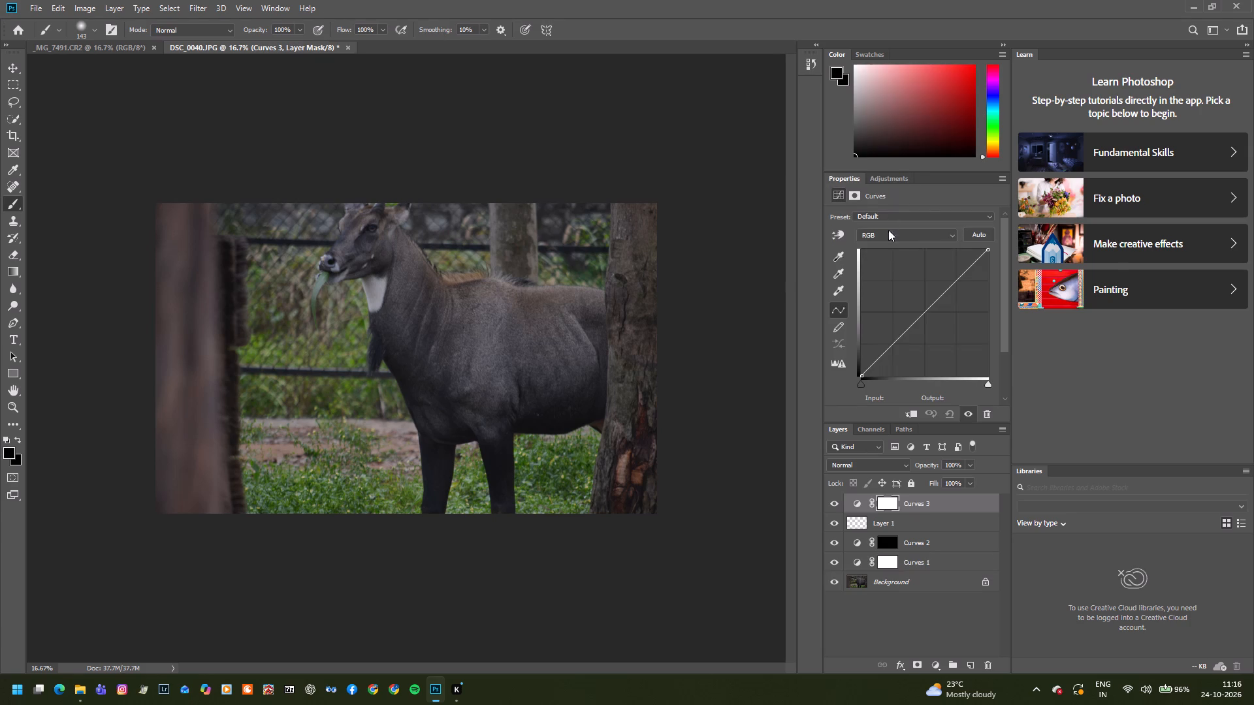
{"action": "left_click", "coordinate": [922, 315]}
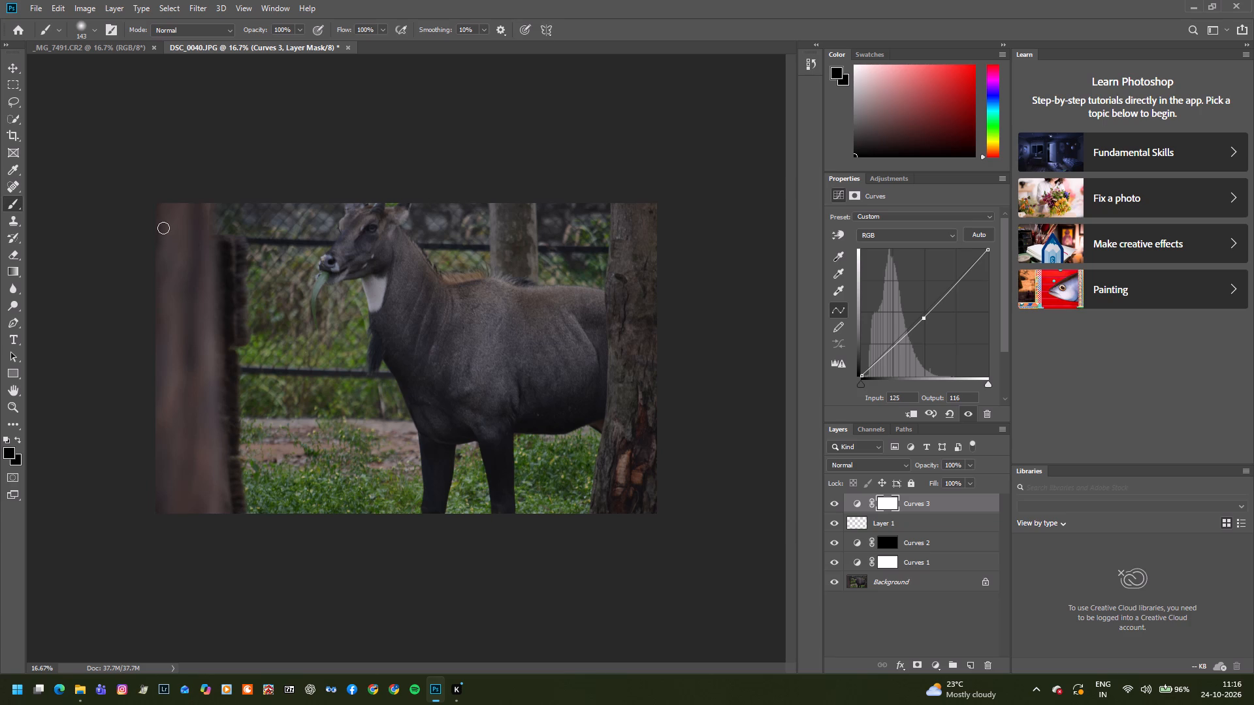
Add a fourth Curves layer, brighten it with a point at input 58, output 158, and invert its mask to black.
{"action": "left_click", "coordinate": [879, 177]}
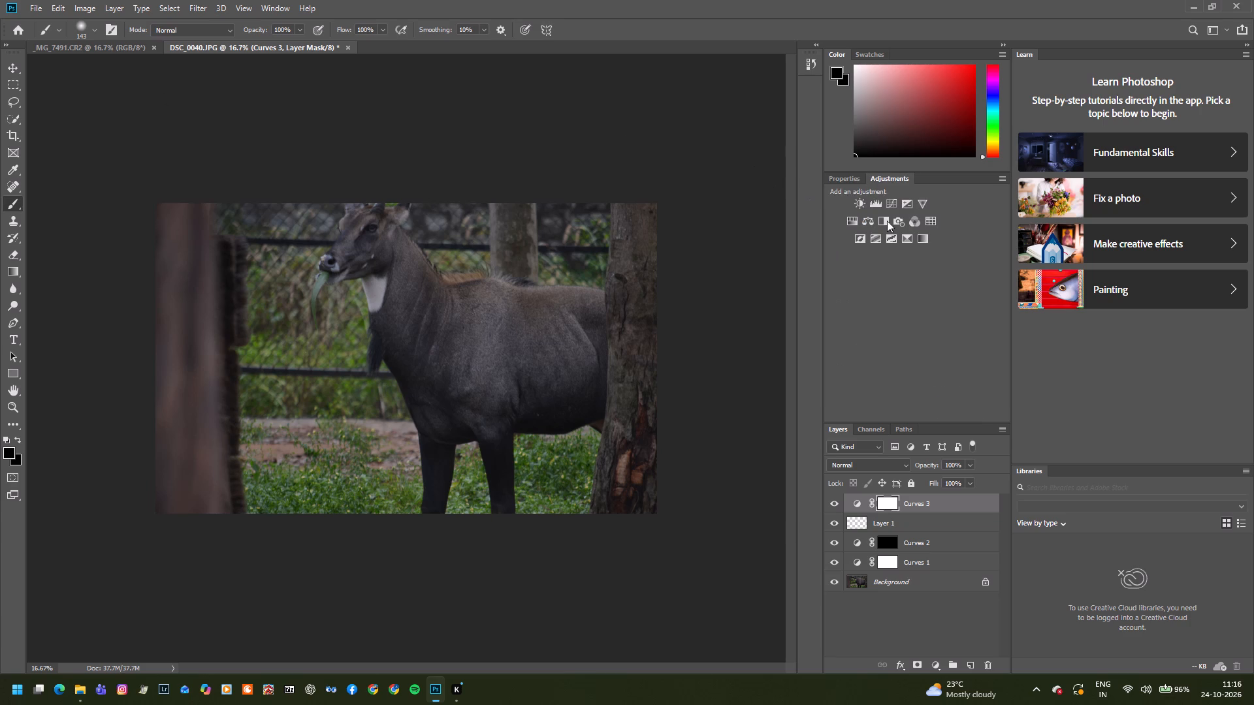
{"action": "left_click", "coordinate": [890, 200]}
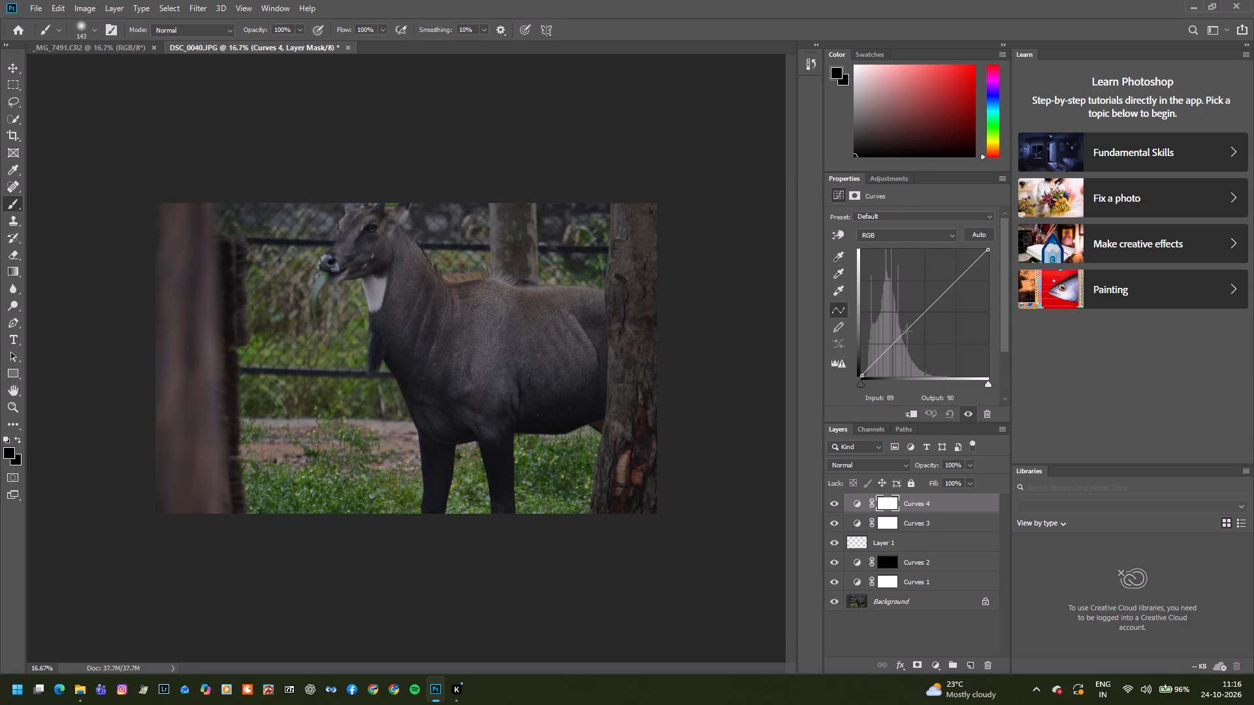
{"action": "left_click_drag", "start_coordinate": [906, 332], "coordinate": [891, 299]}
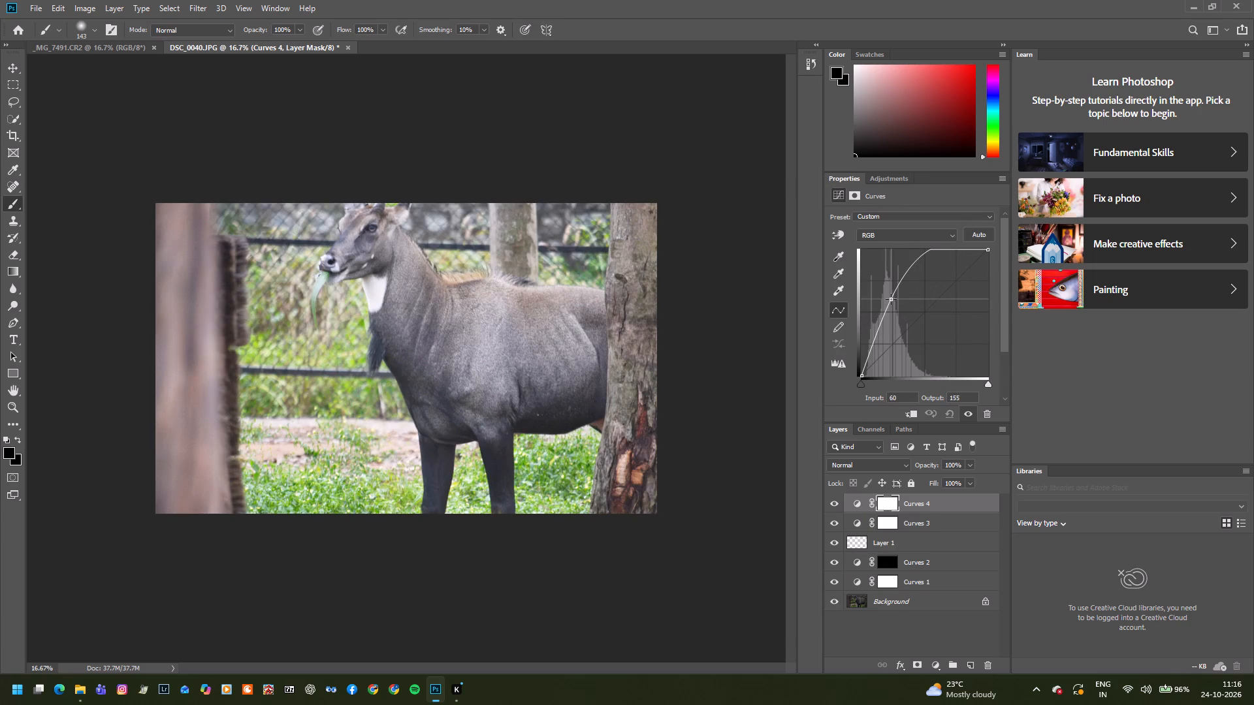
{"action": "left_click_drag", "start_coordinate": [891, 299], "coordinate": [890, 298]}
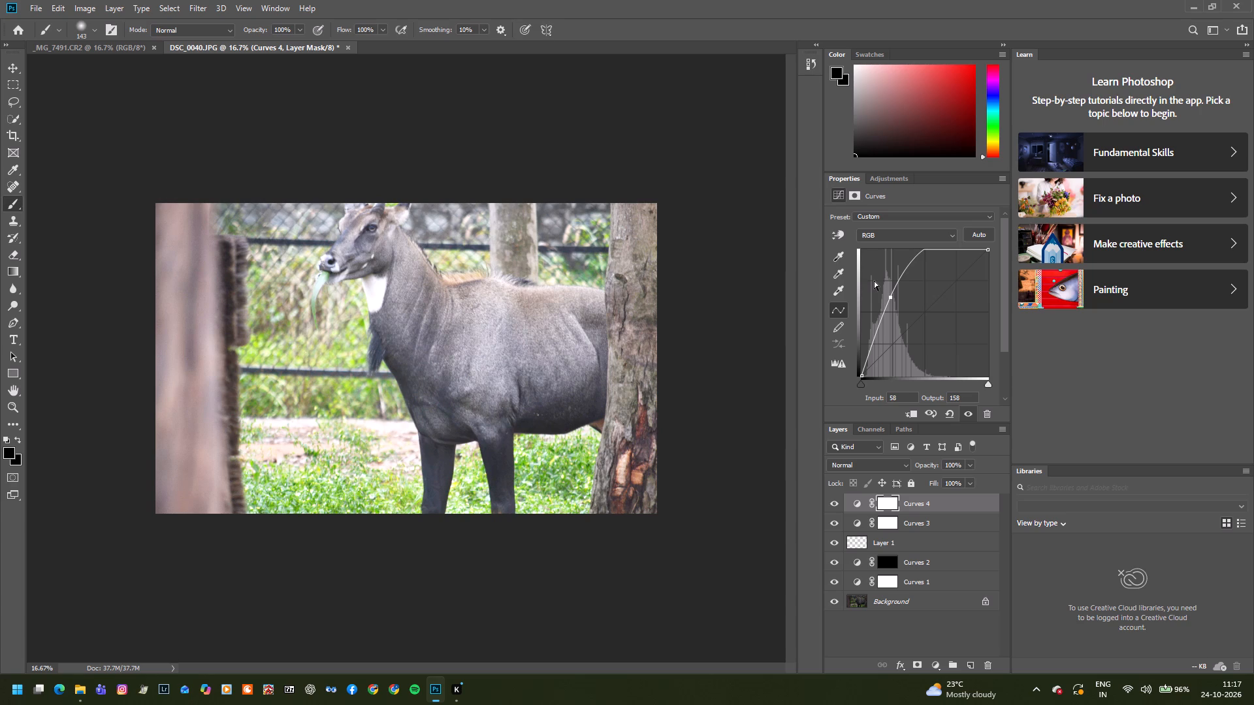
{"action": "key", "text": "ctrl+i"}
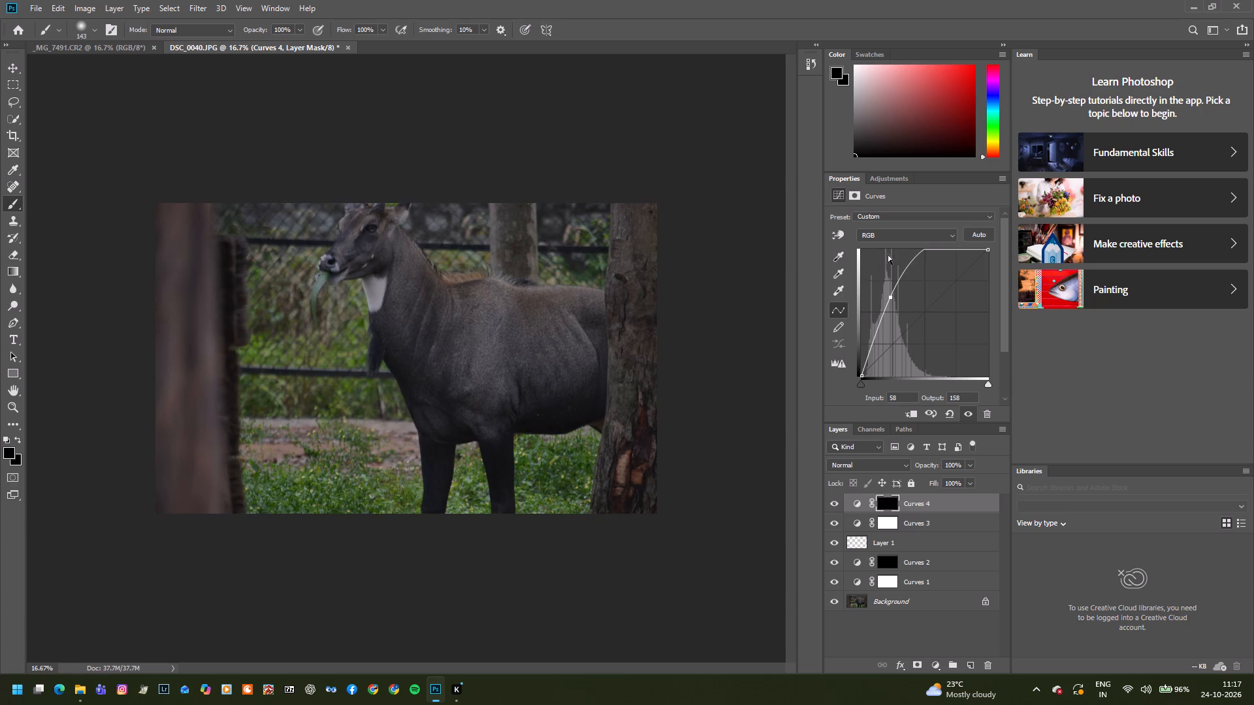
Try drawing radial gradients from several directions across the nilgai and the blurred trunk on the Curves 4 mask.
{"action": "key", "text": "g"}
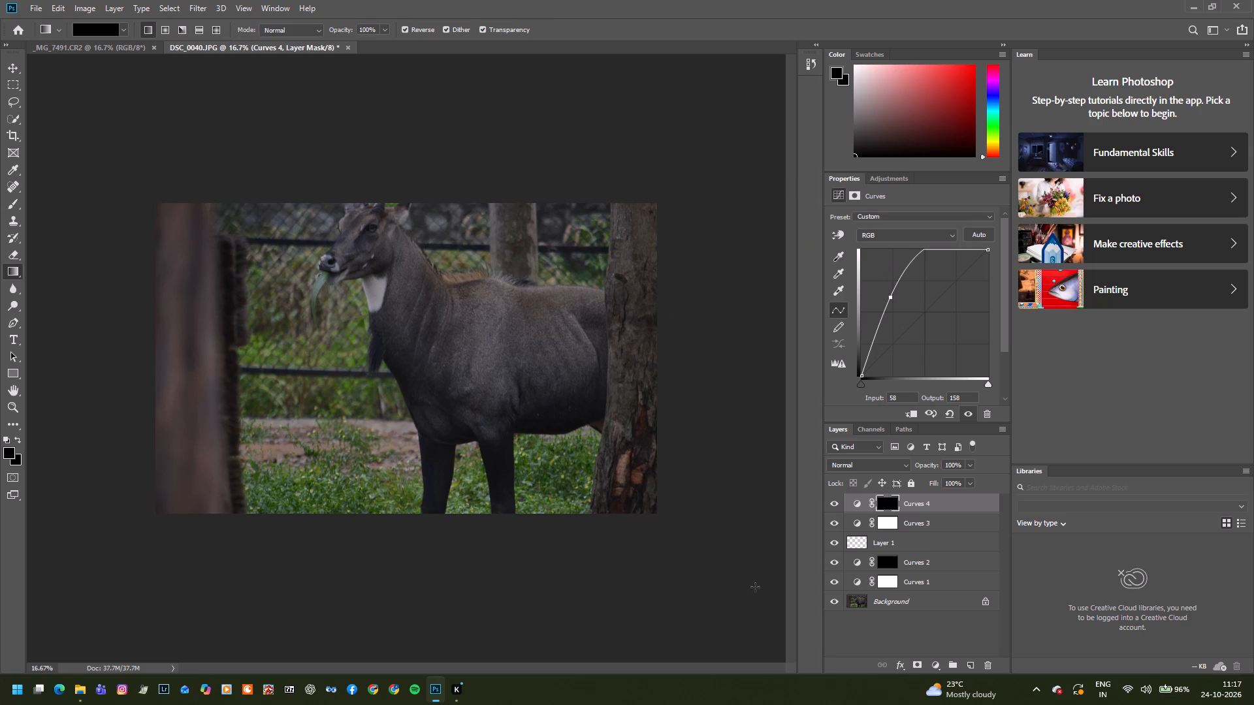
{"action": "left_click", "coordinate": [166, 33]}
{"action": "left_click_drag", "start_coordinate": [355, 203], "coordinate": [383, 292]}
{"action": "left_click_drag", "start_coordinate": [344, 215], "coordinate": [408, 347]}
{"action": "left_click_drag", "start_coordinate": [234, 215], "coordinate": [504, 366]}
{"action": "left_click_drag", "start_coordinate": [639, 215], "coordinate": [255, 424]}
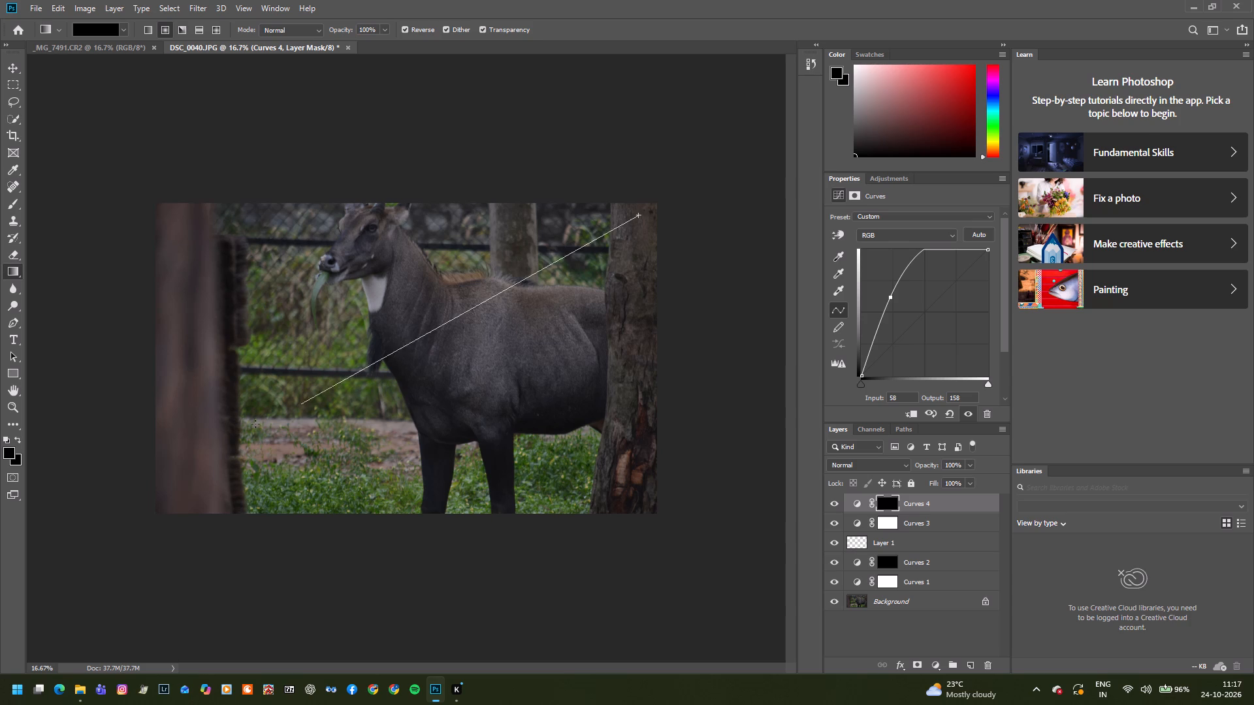
{"action": "left_click_drag", "start_coordinate": [255, 424], "coordinate": [208, 451]}
{"action": "left_click", "coordinate": [125, 25]}
{"action": "left_click", "coordinate": [124, 24]}
{"action": "left_click_drag", "start_coordinate": [178, 262], "coordinate": [377, 420]}
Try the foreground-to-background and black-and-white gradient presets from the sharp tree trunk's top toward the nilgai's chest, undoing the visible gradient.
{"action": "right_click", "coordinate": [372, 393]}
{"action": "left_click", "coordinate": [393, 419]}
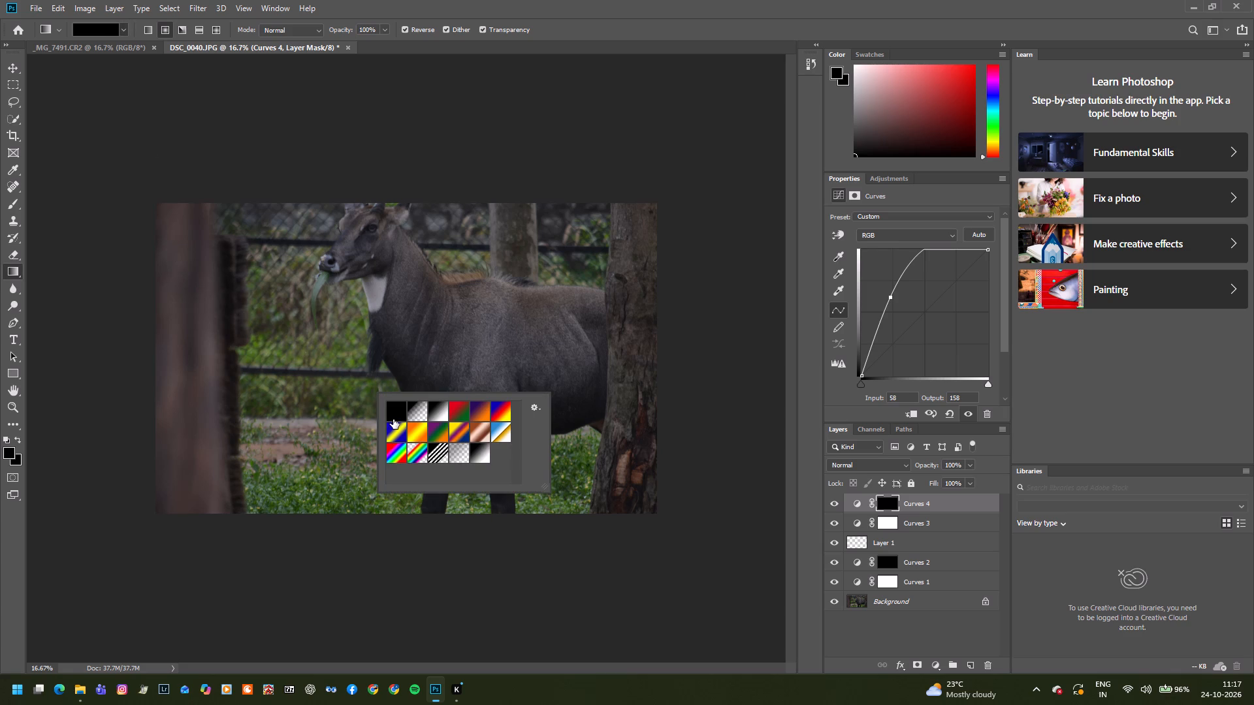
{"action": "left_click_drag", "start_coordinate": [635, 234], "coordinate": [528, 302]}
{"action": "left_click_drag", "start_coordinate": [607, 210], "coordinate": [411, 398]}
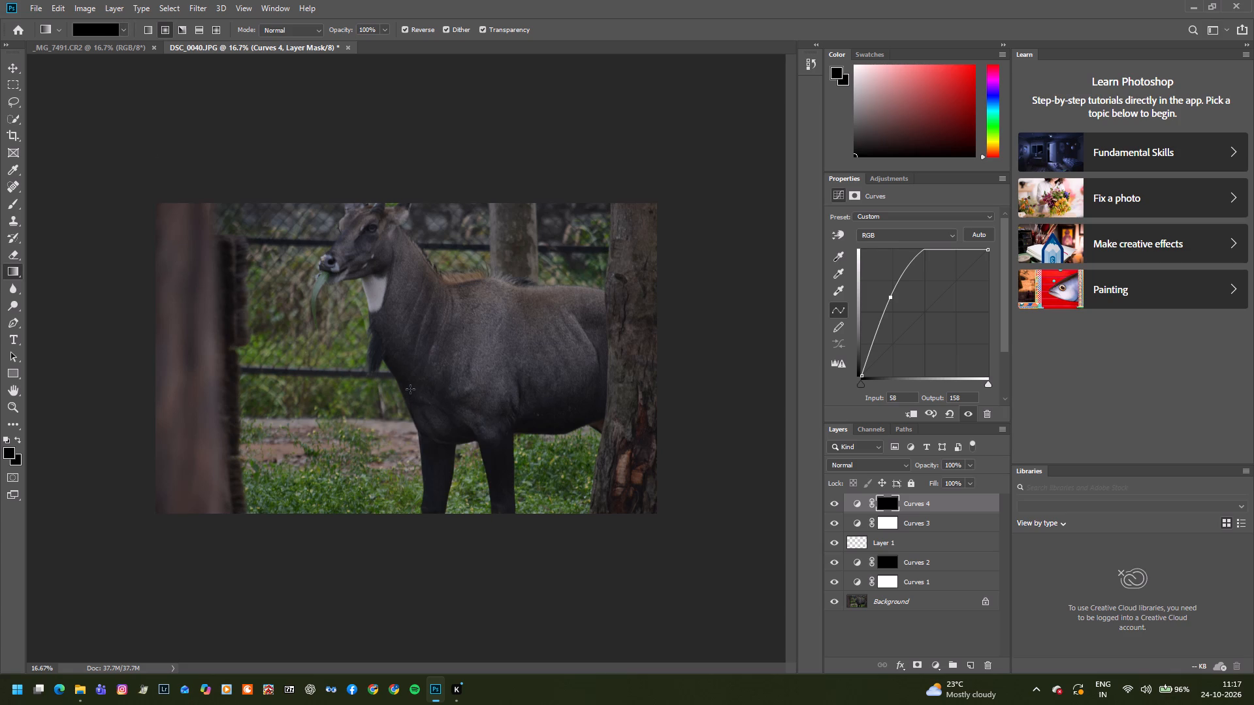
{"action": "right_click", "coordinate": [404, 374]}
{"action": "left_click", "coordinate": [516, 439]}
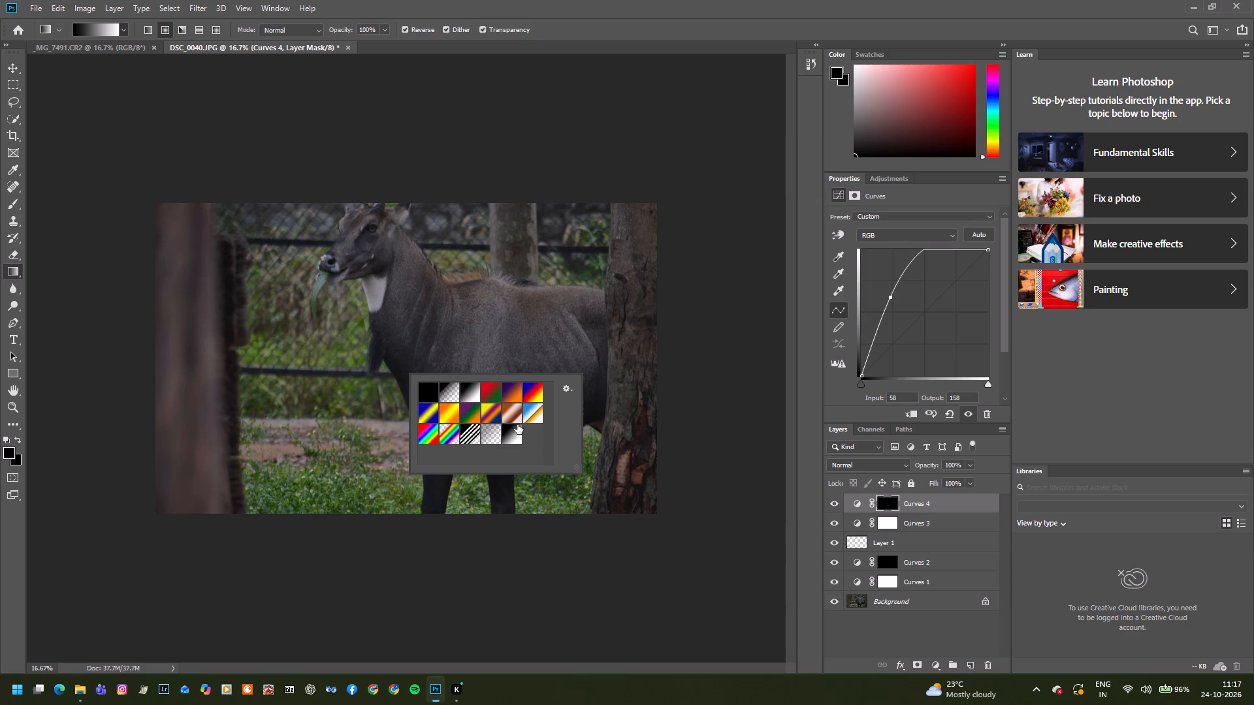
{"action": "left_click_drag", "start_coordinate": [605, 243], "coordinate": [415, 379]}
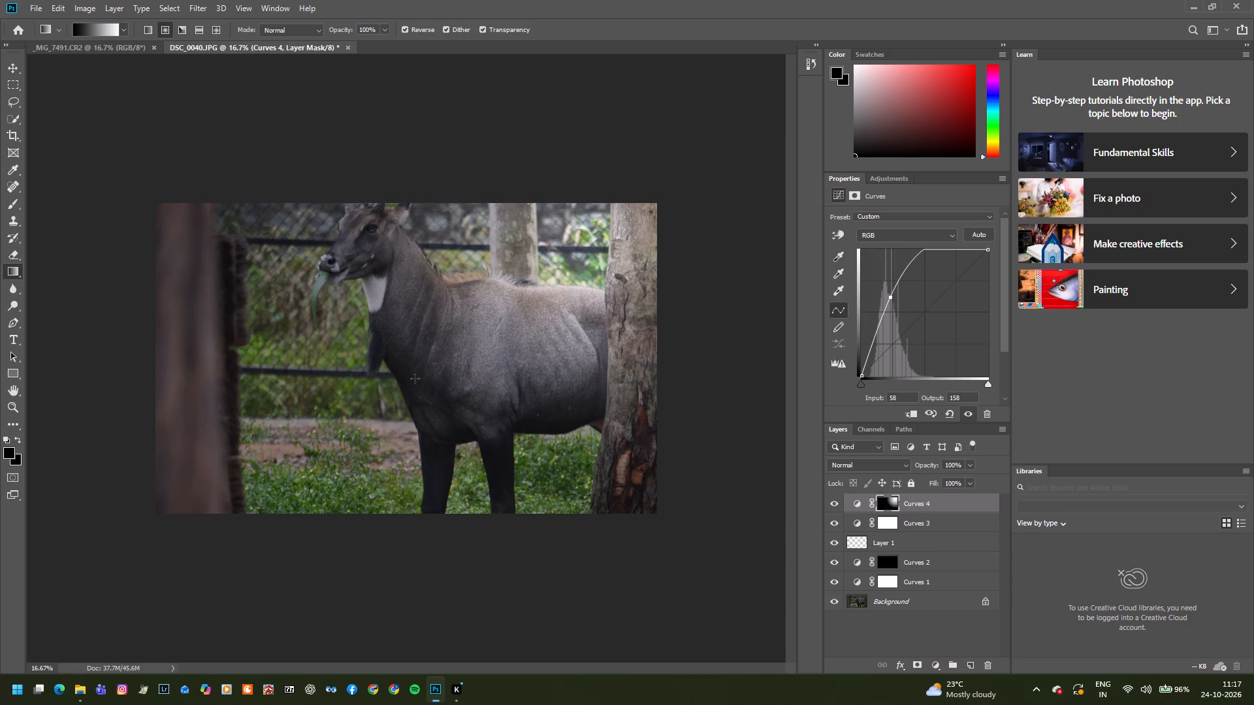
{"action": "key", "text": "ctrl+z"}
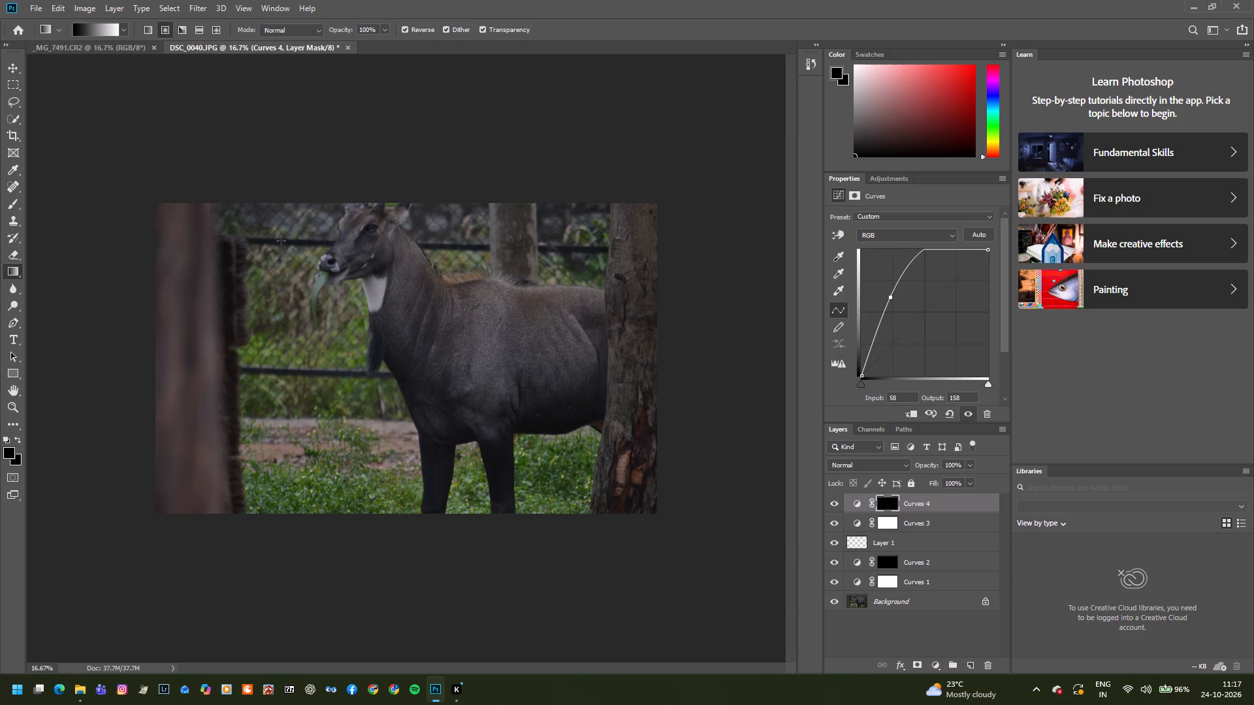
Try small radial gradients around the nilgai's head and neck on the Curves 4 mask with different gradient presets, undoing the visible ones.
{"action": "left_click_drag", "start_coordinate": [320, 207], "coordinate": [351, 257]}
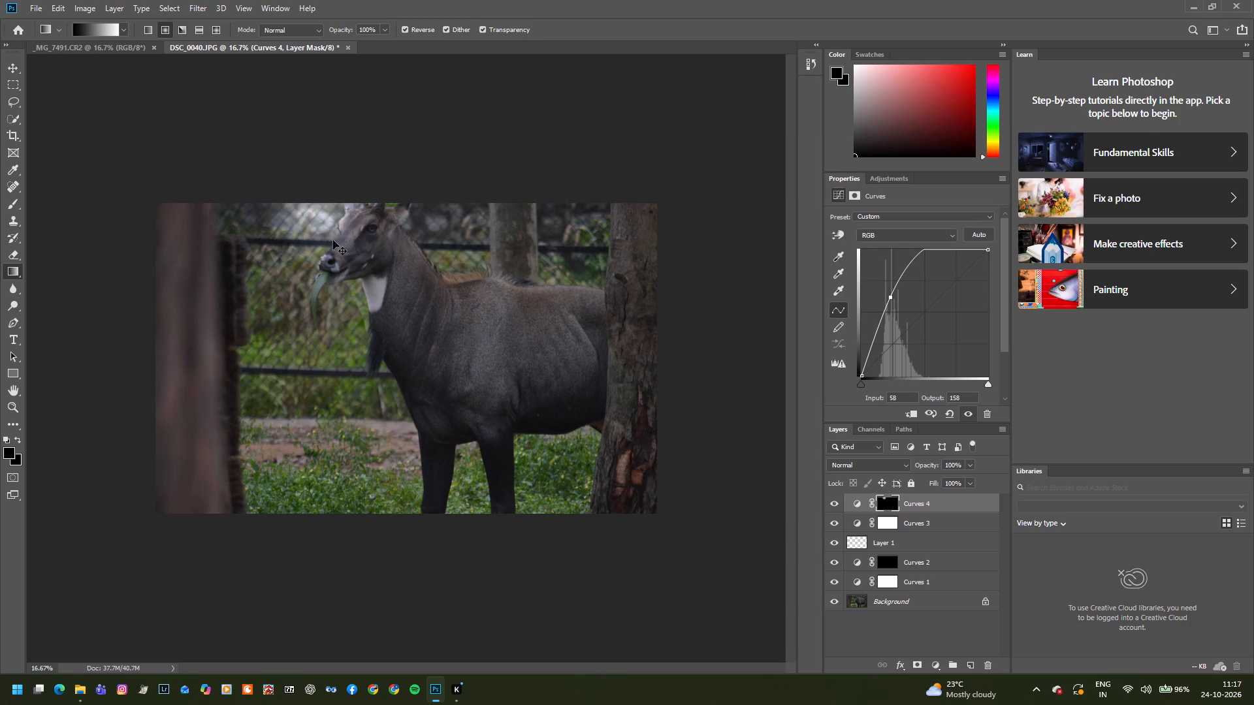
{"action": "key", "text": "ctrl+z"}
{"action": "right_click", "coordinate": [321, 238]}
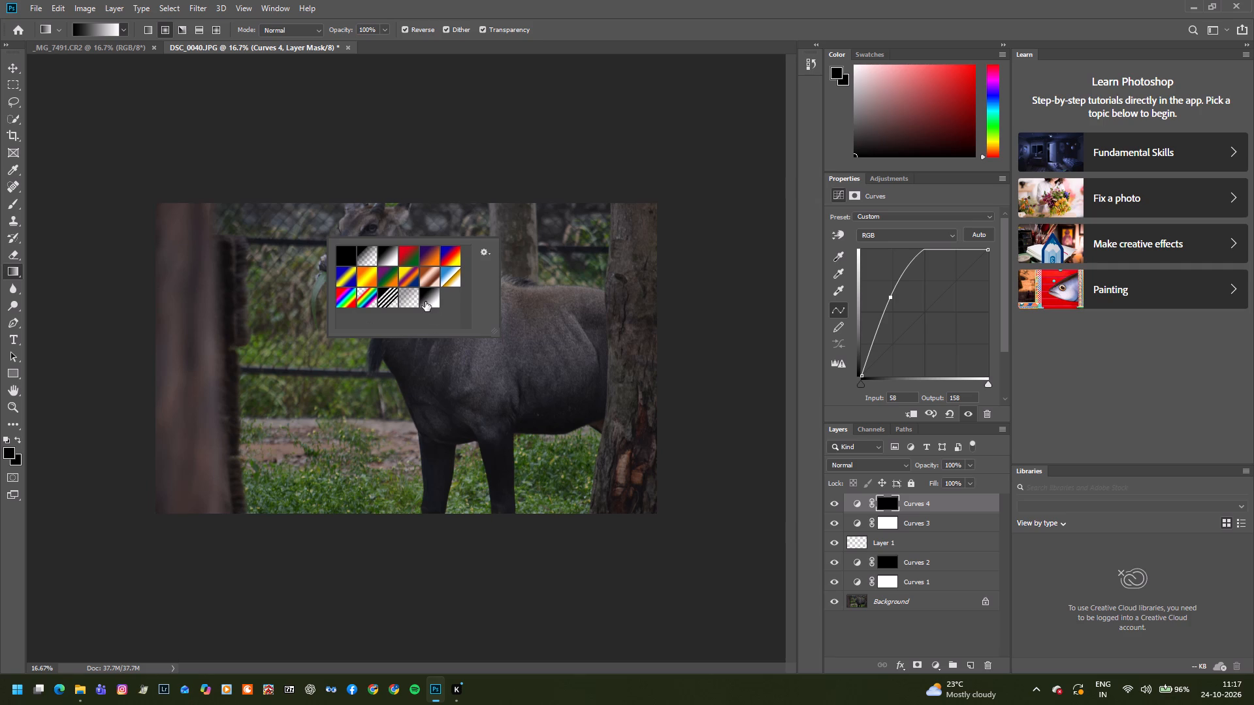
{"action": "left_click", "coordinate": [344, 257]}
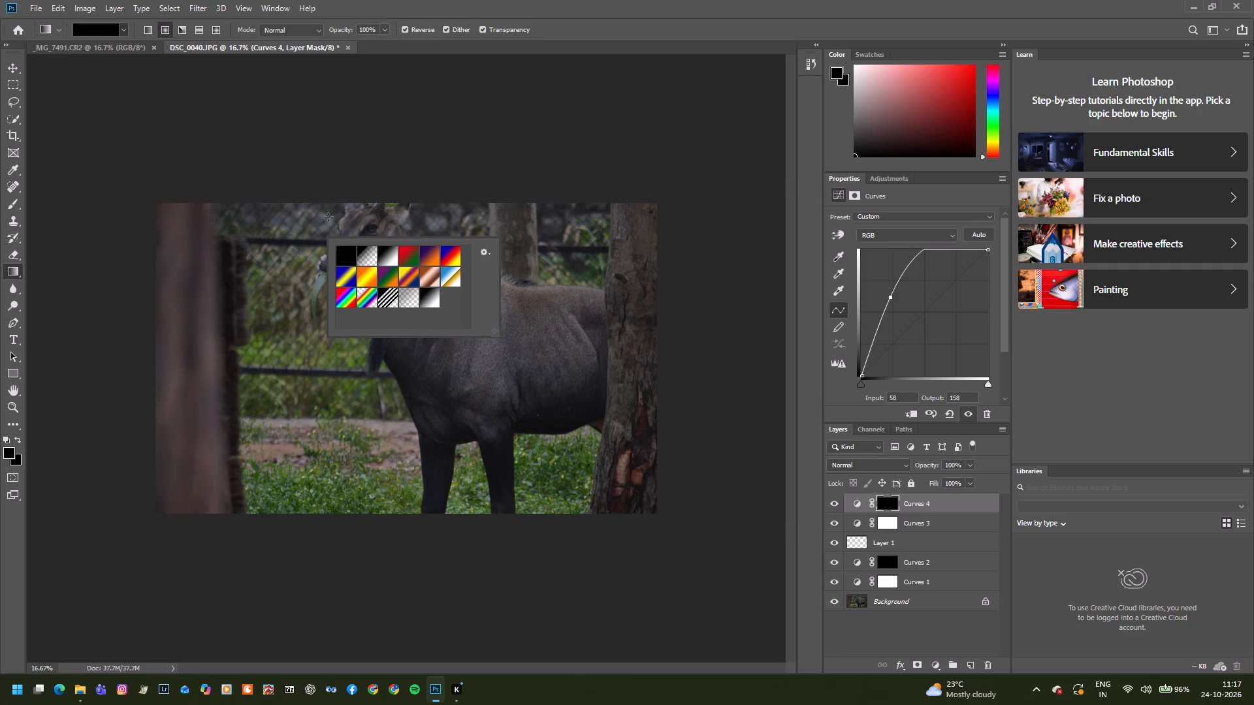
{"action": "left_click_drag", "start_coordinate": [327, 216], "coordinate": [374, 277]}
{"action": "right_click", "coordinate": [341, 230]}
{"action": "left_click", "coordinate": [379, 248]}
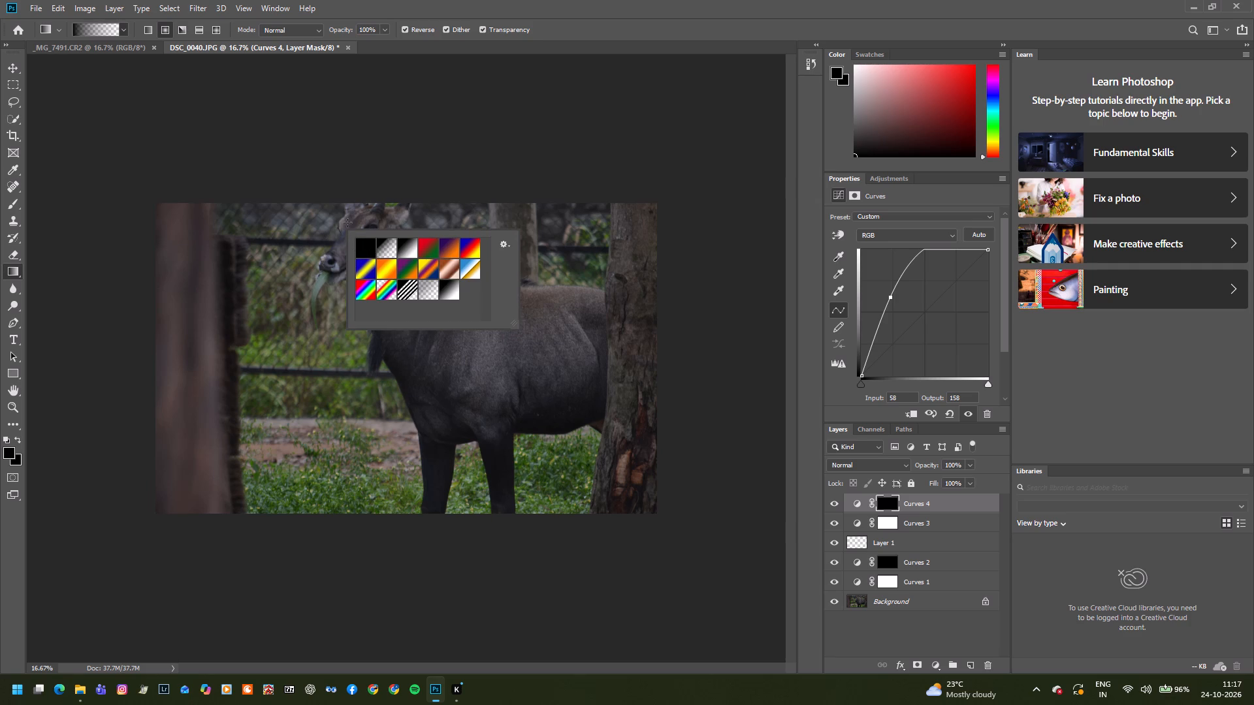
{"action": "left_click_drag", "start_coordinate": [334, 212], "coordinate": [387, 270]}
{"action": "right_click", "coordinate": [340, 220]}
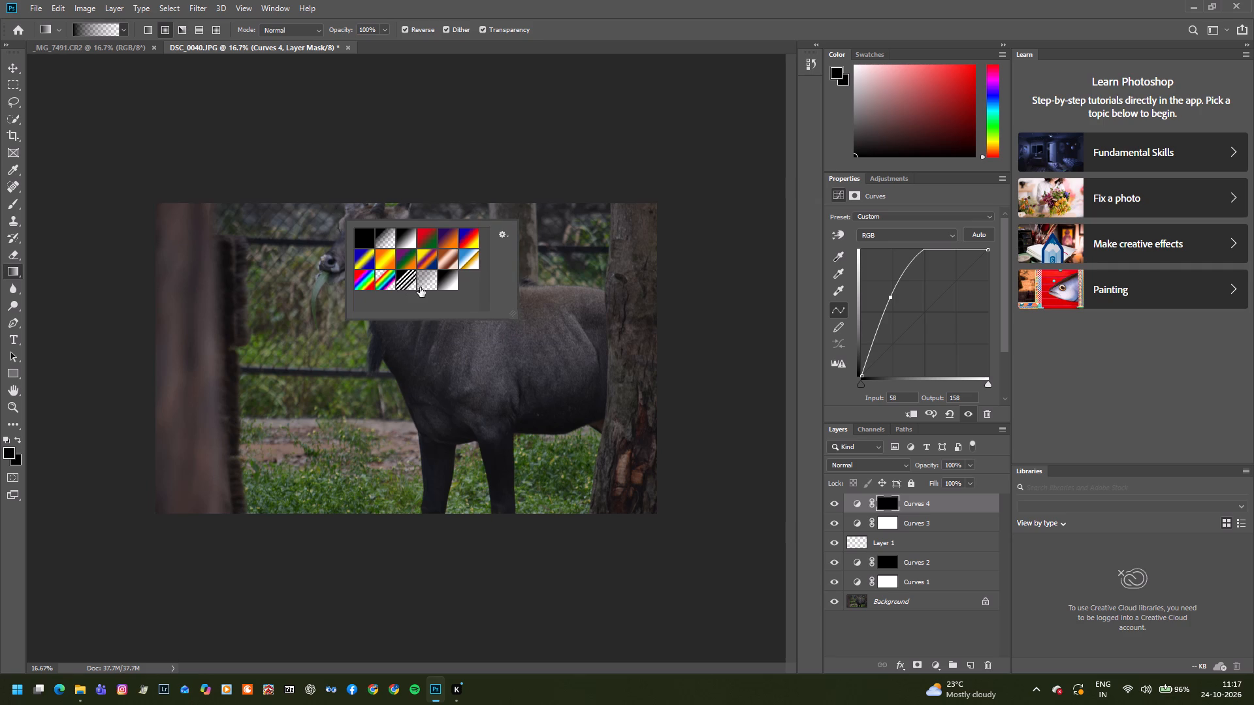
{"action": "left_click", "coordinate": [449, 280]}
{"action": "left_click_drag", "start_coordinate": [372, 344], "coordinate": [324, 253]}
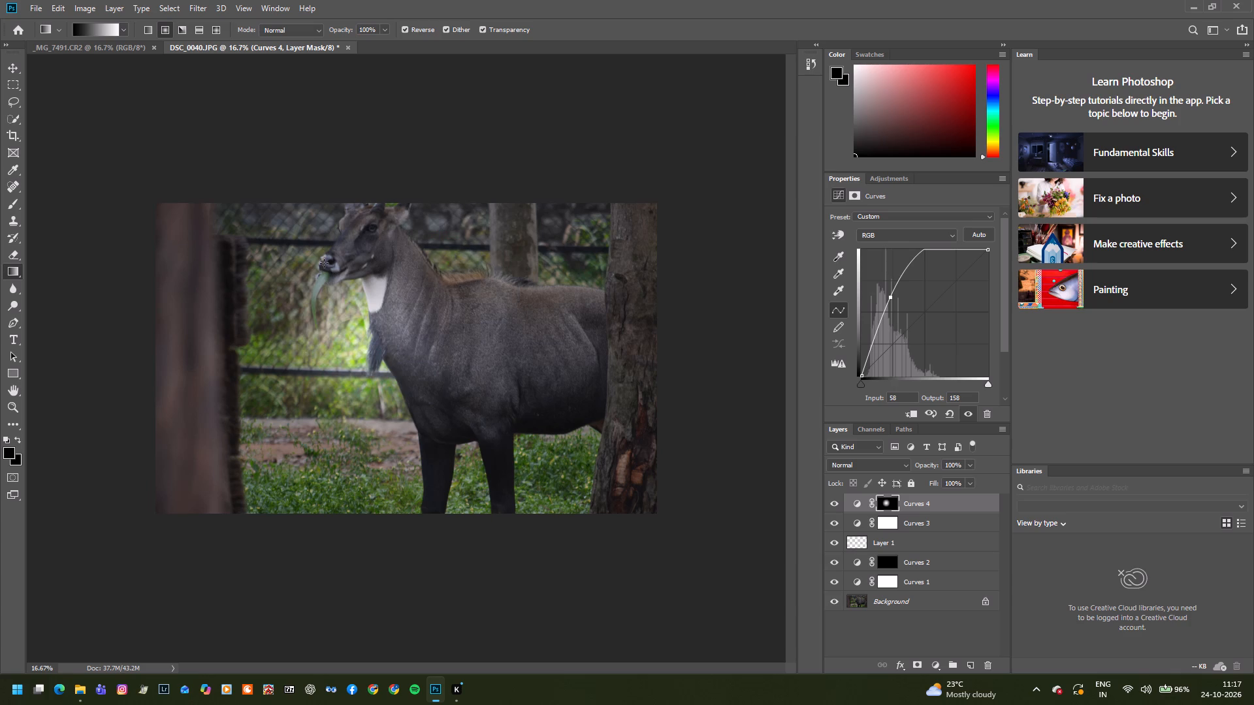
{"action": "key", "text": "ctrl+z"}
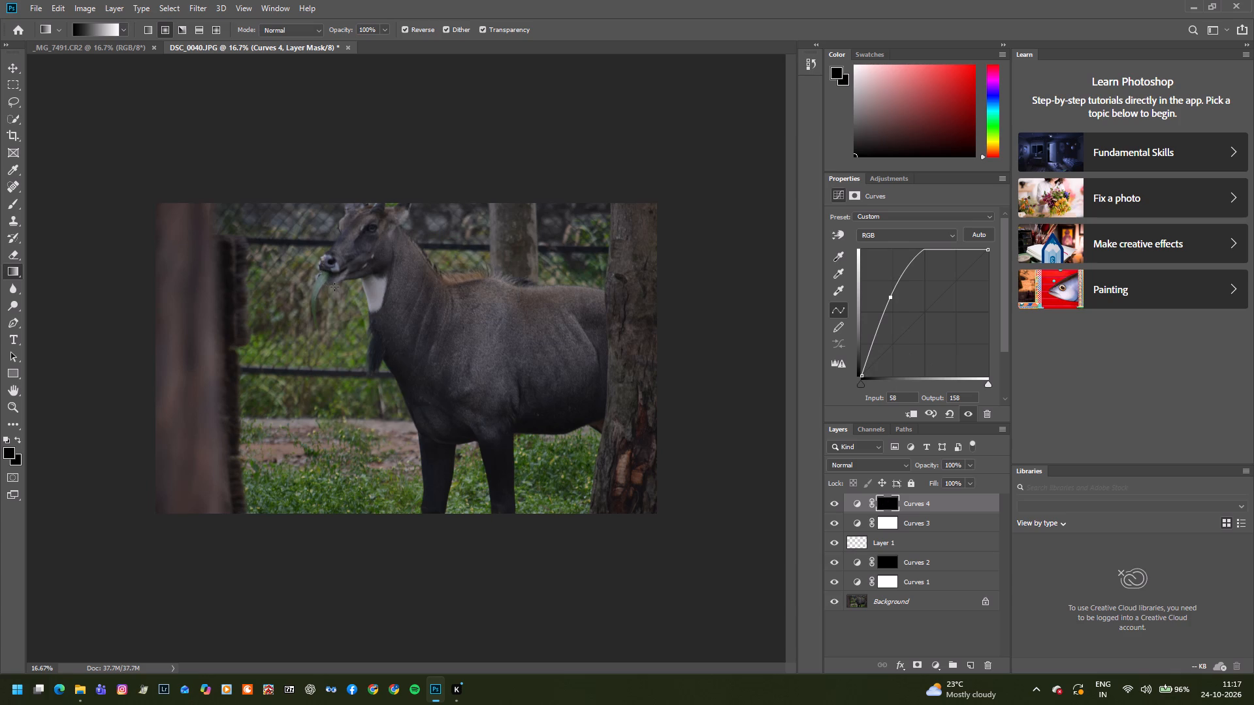
Draw a large radial gradient on the Curves 4 mask, fading from white at the sharp trunk's top to black at the blurred trunk's base.
{"action": "left_click_drag", "start_coordinate": [643, 210], "coordinate": [225, 456]}
{"action": "left_click_drag", "start_coordinate": [225, 456], "coordinate": [217, 461]}
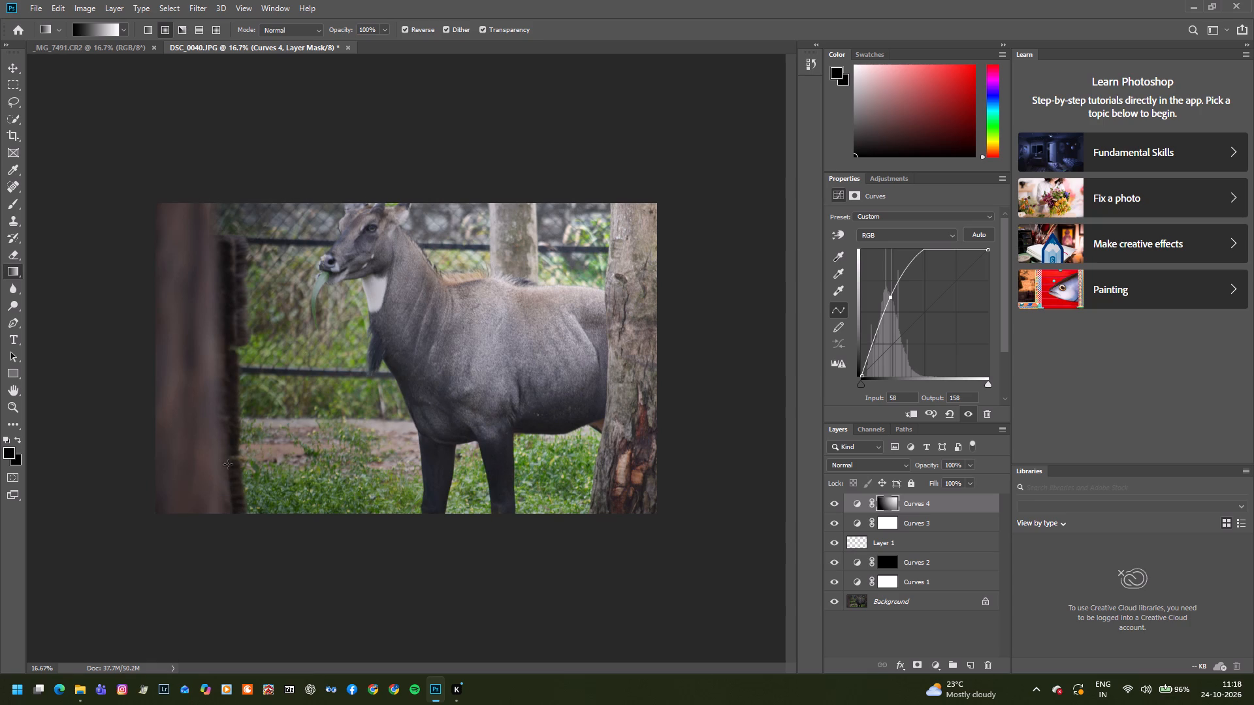
{"action": "right_click", "coordinate": [600, 225]}
{"action": "right_click", "coordinate": [600, 225]}
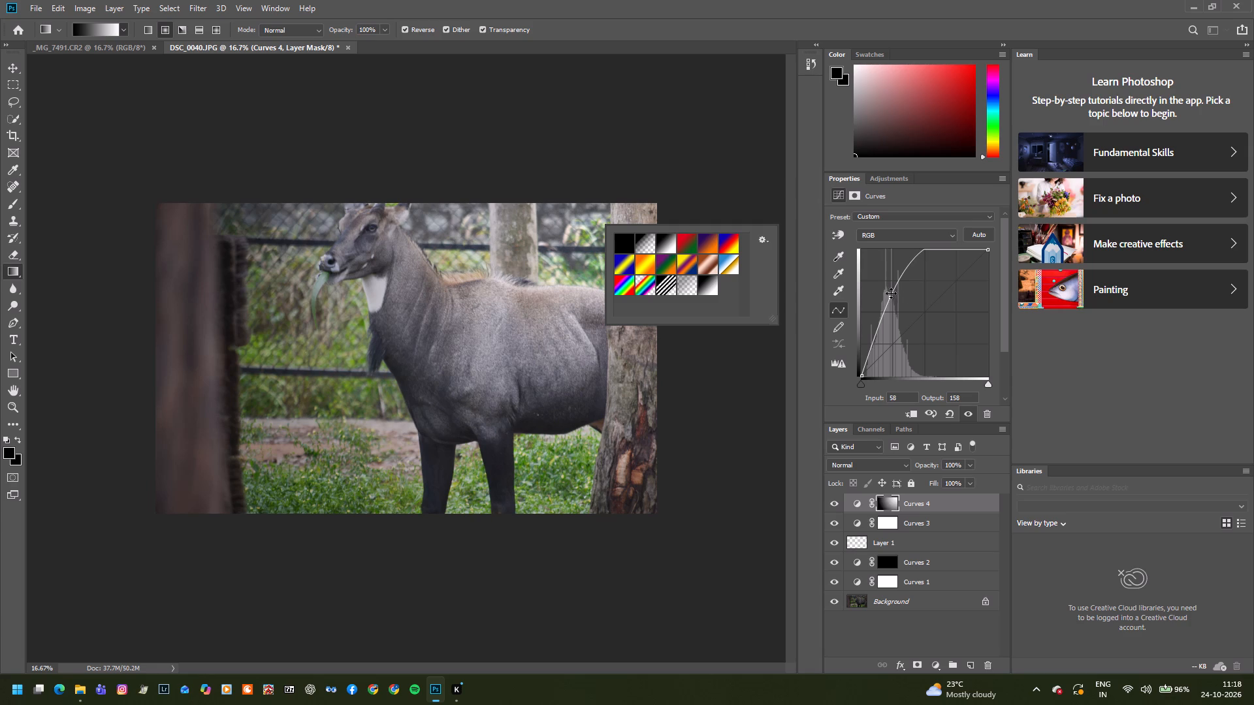
Reshape the Curves 4 curve with points at input 96, output 183 and input 123, output 252.
{"action": "left_click_drag", "start_coordinate": [890, 298], "coordinate": [898, 302]}
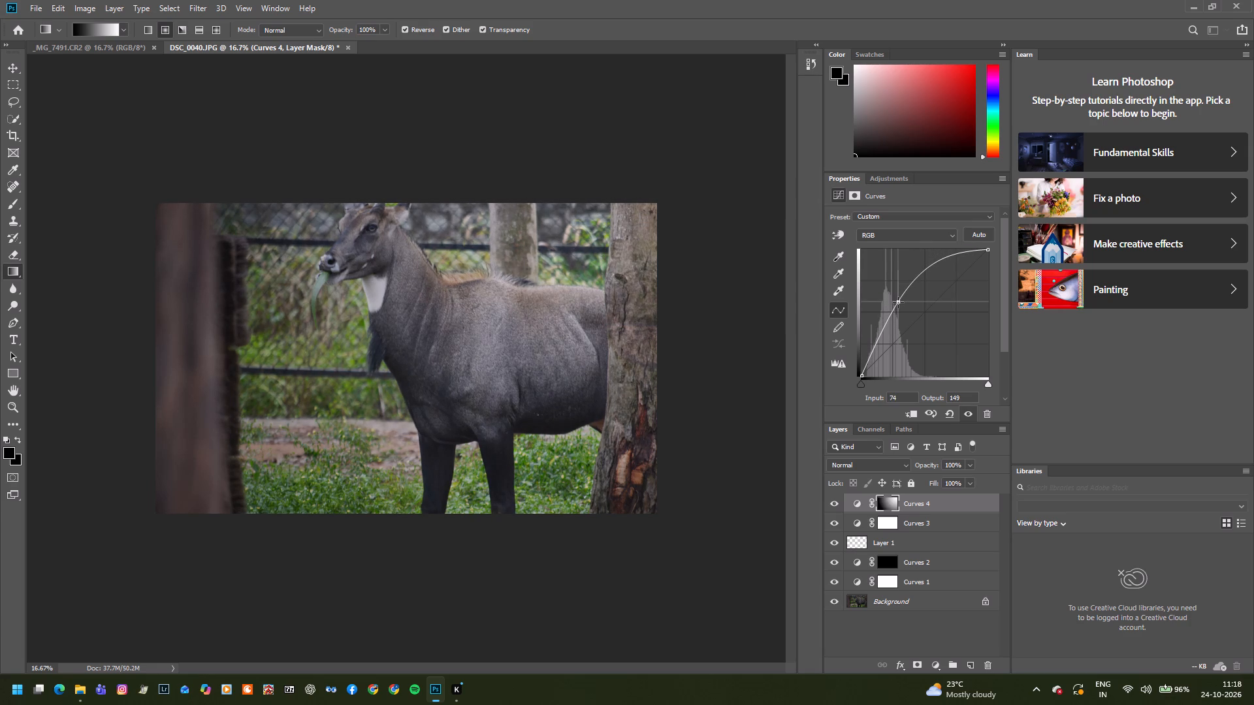
{"action": "left_click_drag", "start_coordinate": [898, 302], "coordinate": [888, 281]}
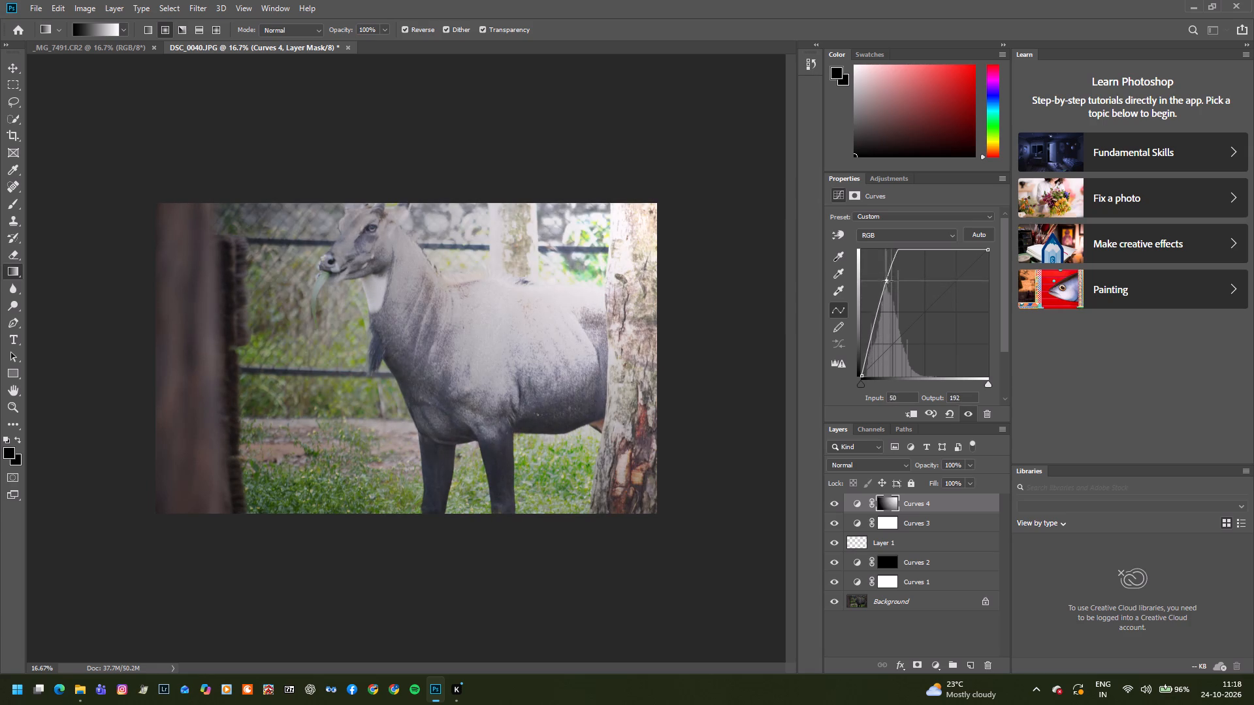
{"action": "left_click_drag", "start_coordinate": [888, 281], "coordinate": [909, 285]}
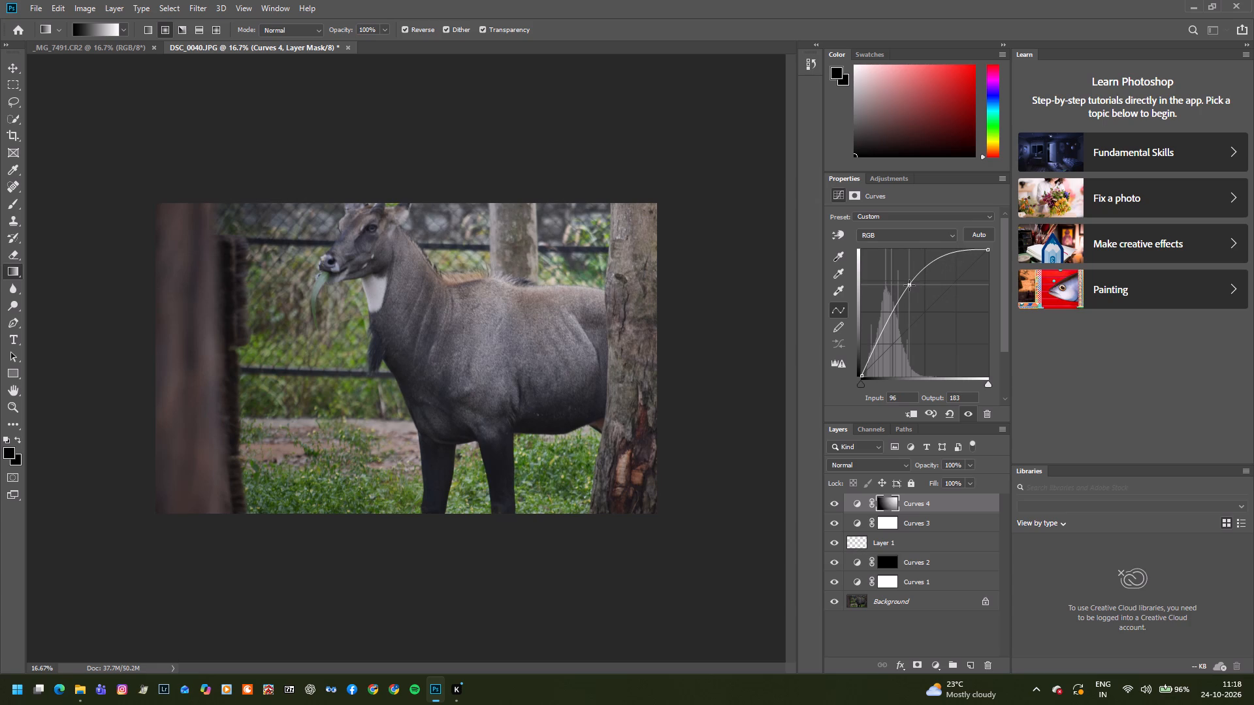
{"action": "left_click_drag", "start_coordinate": [909, 285], "coordinate": [909, 285]}
{"action": "left_click_drag", "start_coordinate": [928, 262], "coordinate": [924, 253]}
{"action": "left_click_drag", "start_coordinate": [924, 253], "coordinate": [922, 251]}
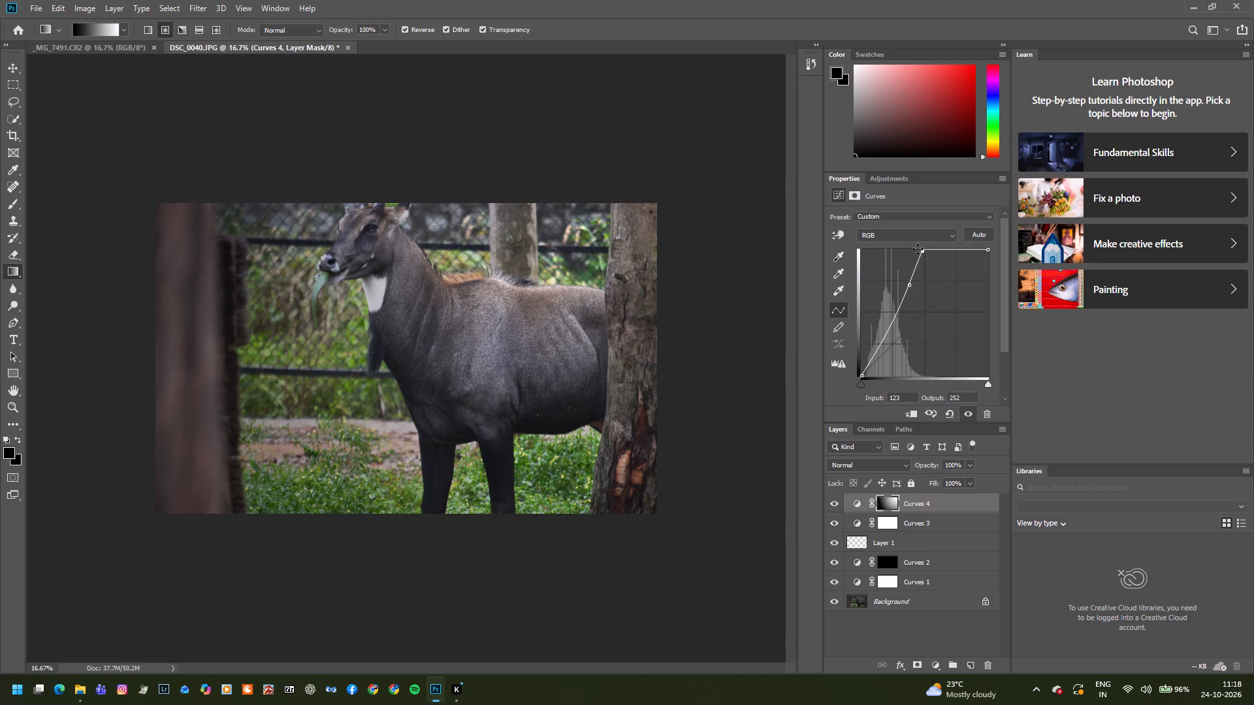
Duplicate the Curves 4 adjustment layer together with its mask.
{"action": "key", "text": "ctrl+j"}
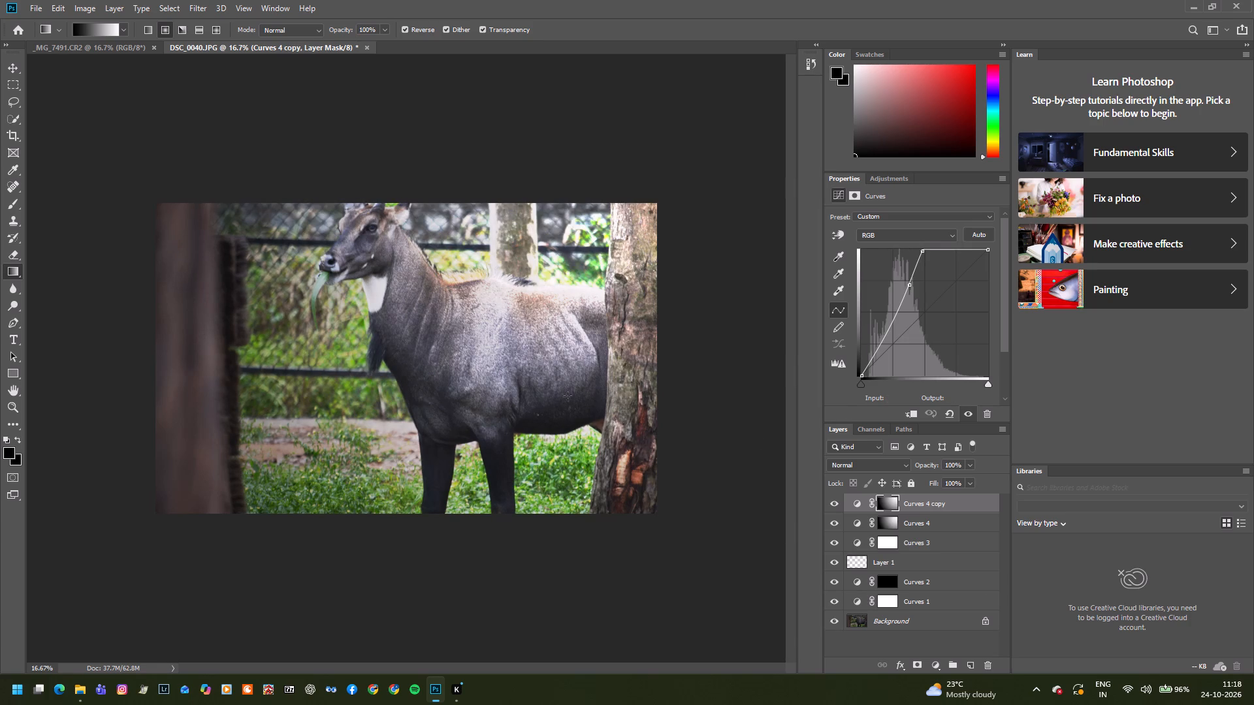
{"action": "left_click", "coordinate": [315, 262]}
Switch to Spotify, play Thottal Poo Malarum from Liked Songs, lower the volume, and return to Photoshop.
{"action": "left_click", "coordinate": [413, 685]}
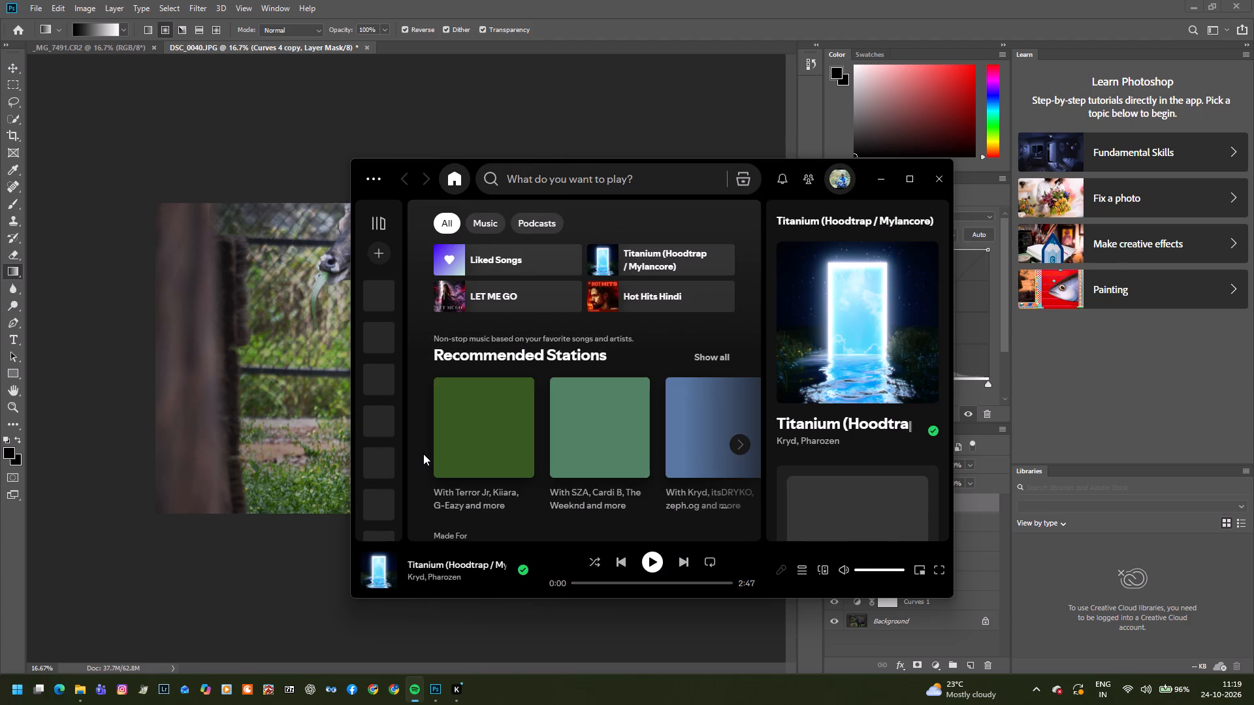
{"action": "left_click", "coordinate": [498, 260]}
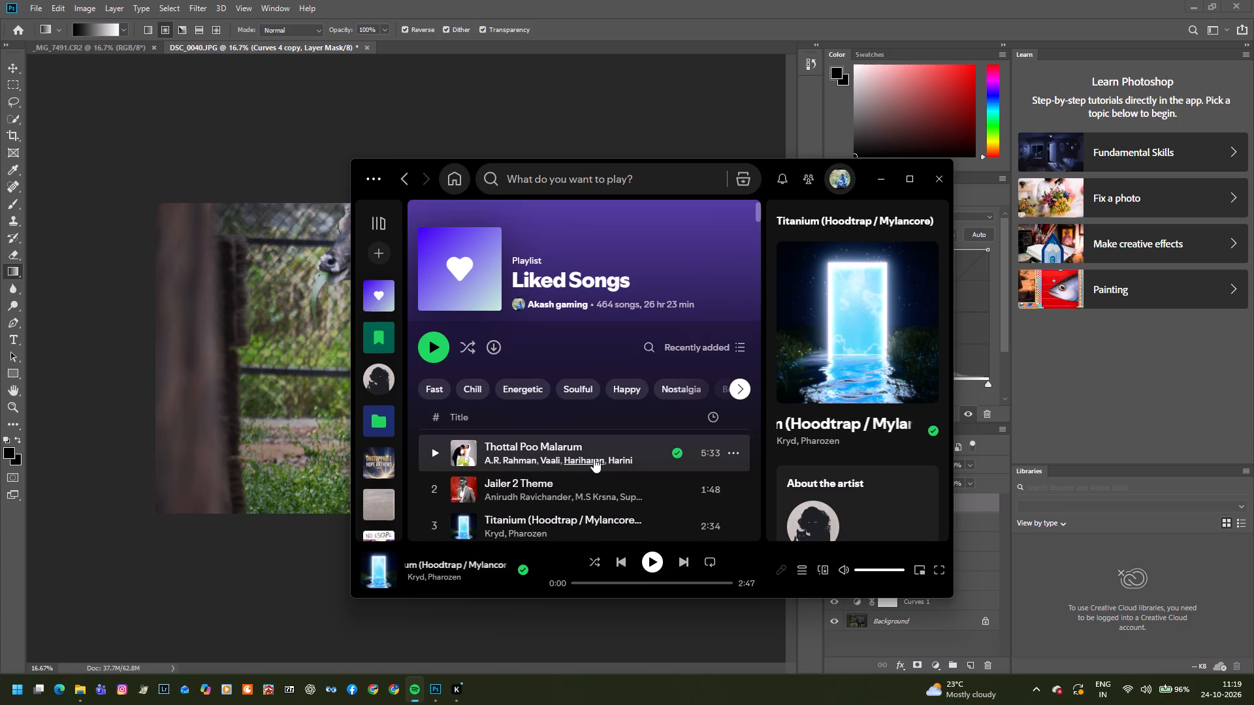
{"action": "double_click", "coordinate": [436, 454]}
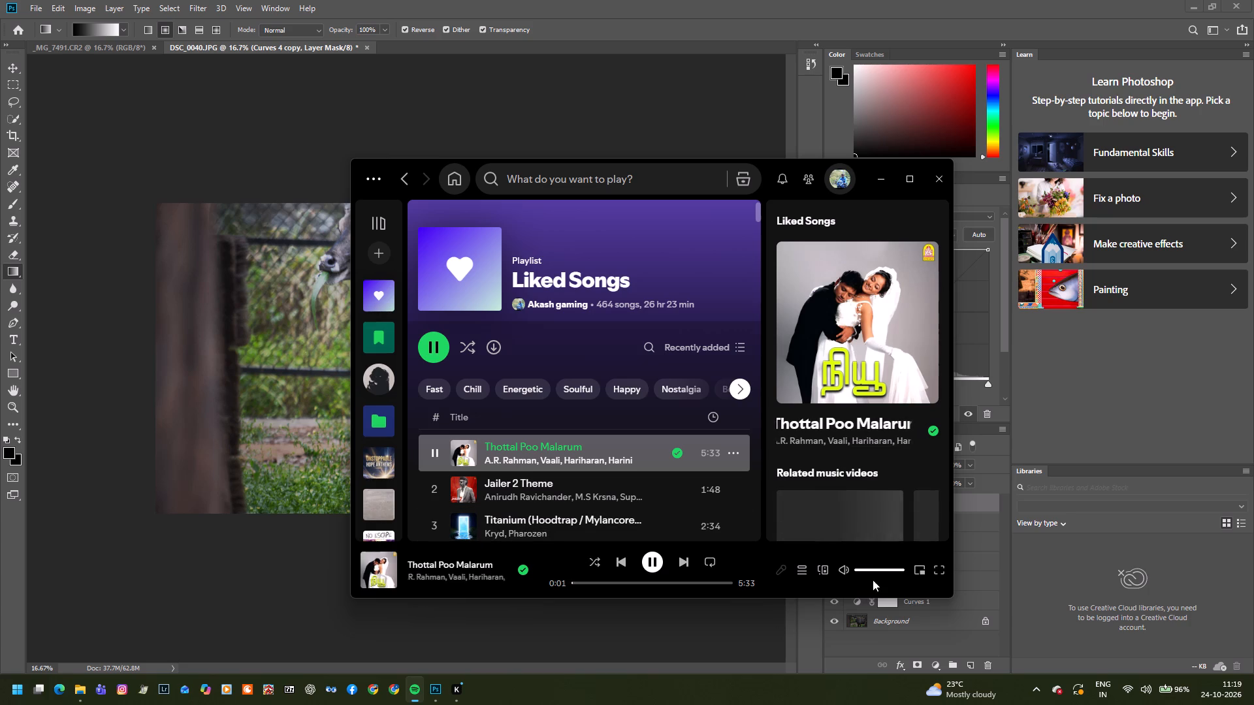
{"action": "left_click_drag", "start_coordinate": [890, 568], "coordinate": [868, 578]}
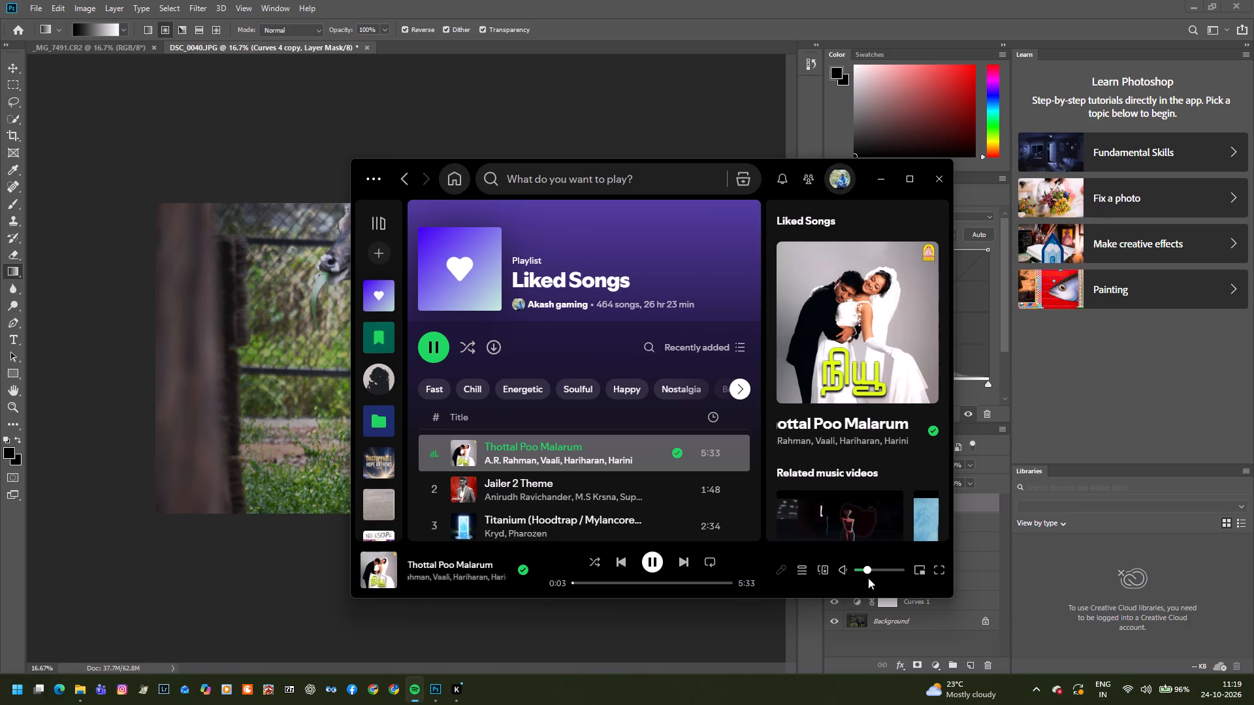
{"action": "left_click_drag", "start_coordinate": [868, 578], "coordinate": [869, 578]}
{"action": "left_click", "coordinate": [880, 184]}
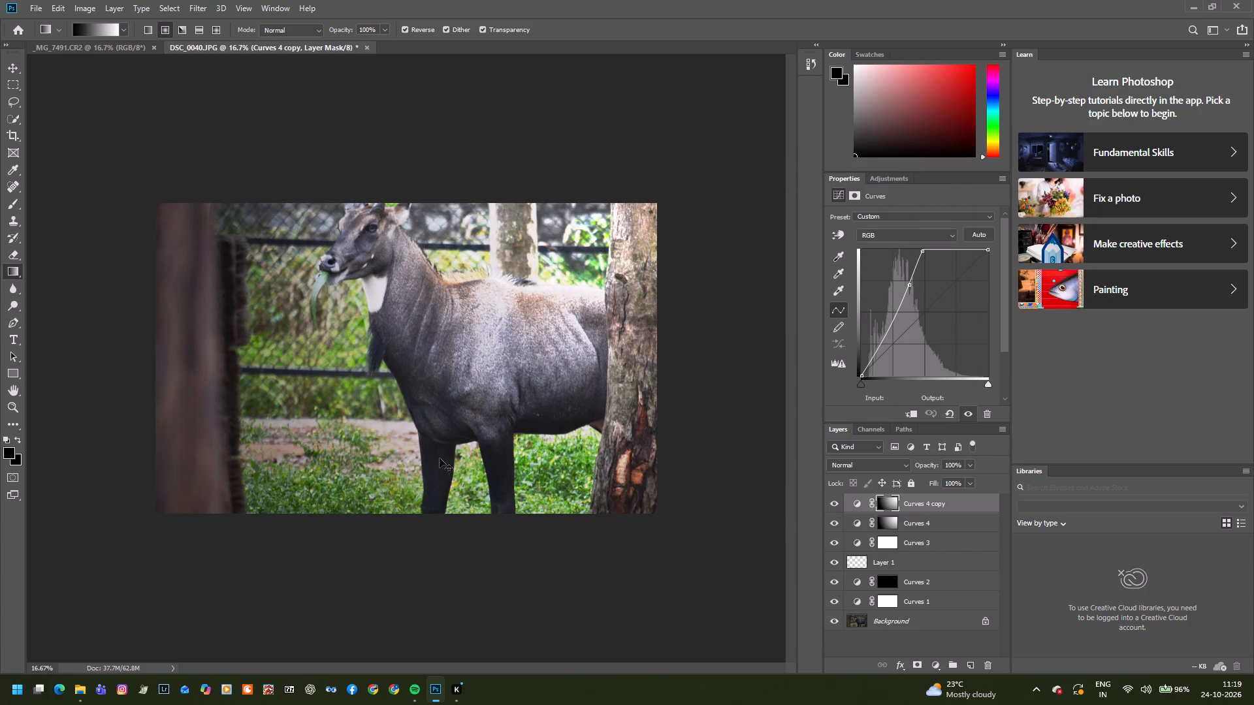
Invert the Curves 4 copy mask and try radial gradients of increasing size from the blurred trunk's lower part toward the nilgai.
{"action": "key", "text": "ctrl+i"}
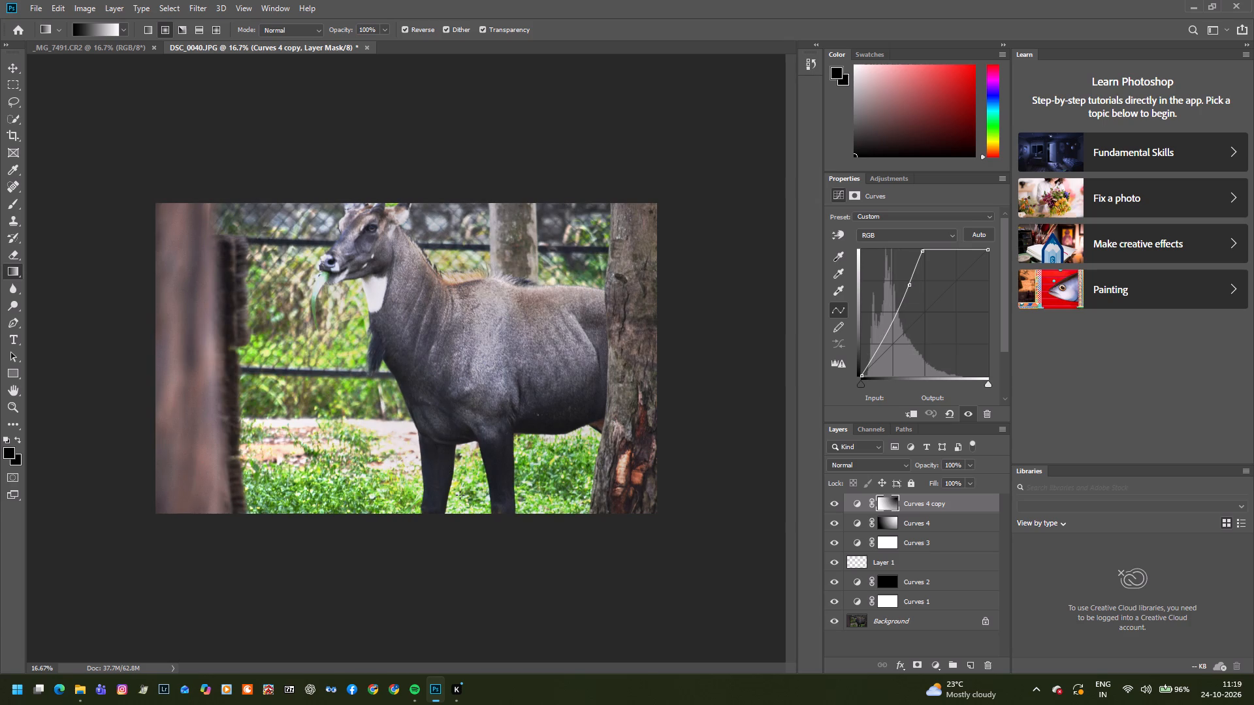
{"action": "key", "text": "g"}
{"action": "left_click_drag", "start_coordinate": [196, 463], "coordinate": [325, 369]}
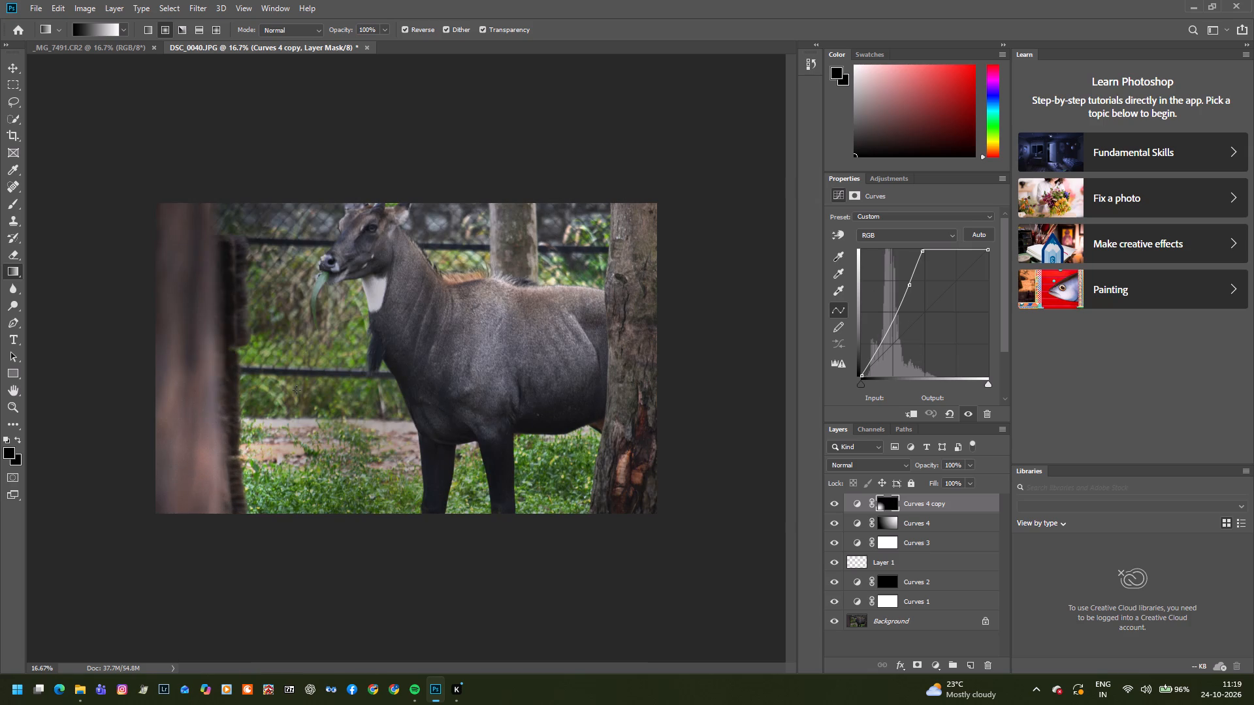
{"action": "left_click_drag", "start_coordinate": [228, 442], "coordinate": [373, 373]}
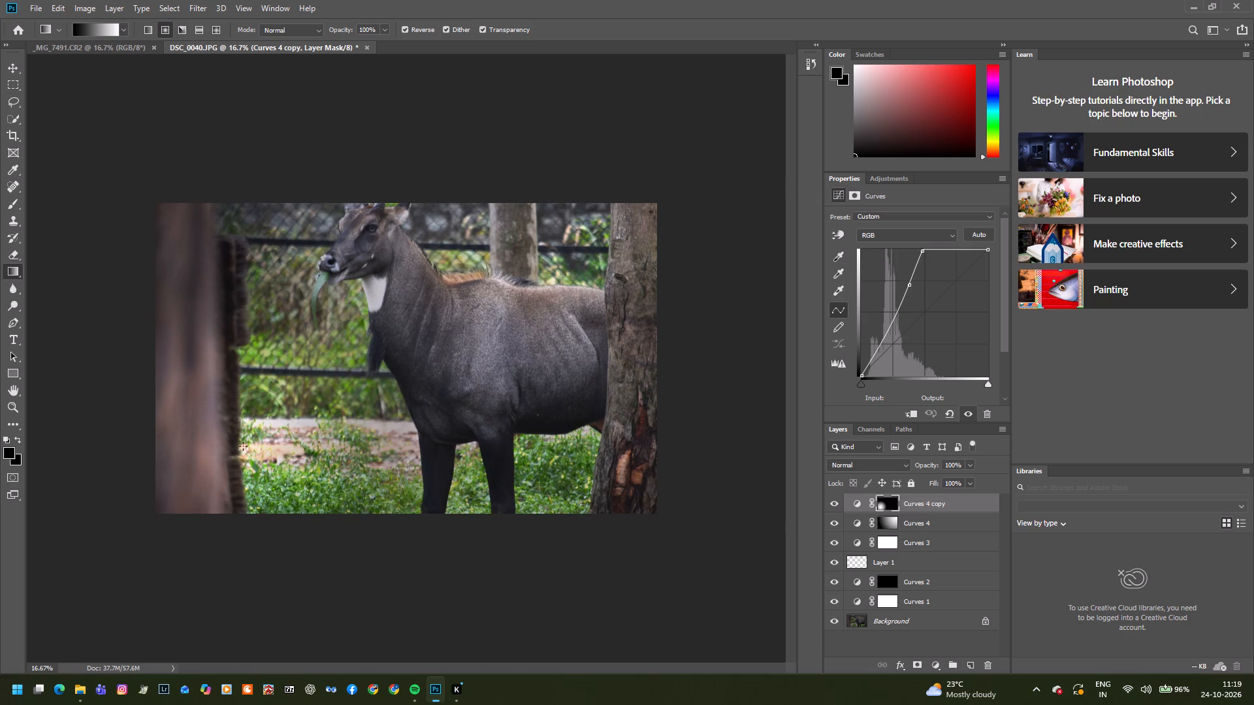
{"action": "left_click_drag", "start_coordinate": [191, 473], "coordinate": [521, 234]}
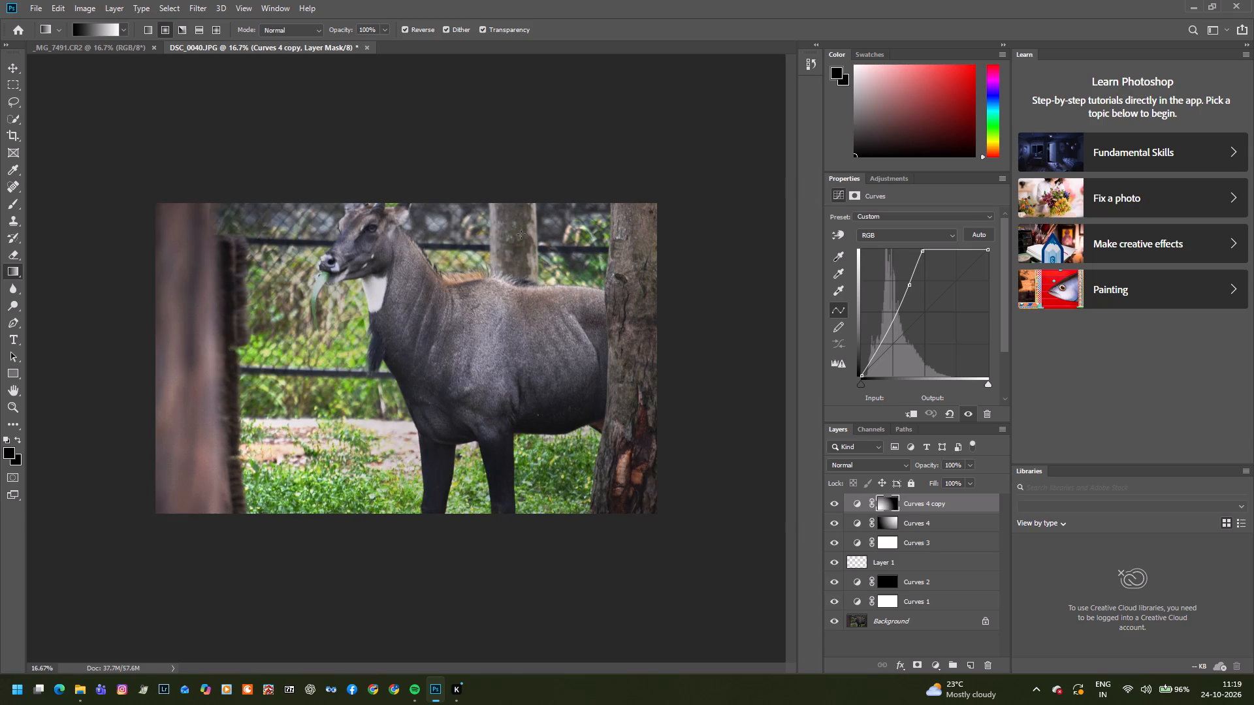
Draw a small white-centred radial gradient on the Curves 4 copy mask from the sharp trunk's top toward the nilgai's back.
{"action": "left_click_drag", "start_coordinate": [622, 211], "coordinate": [524, 264]}
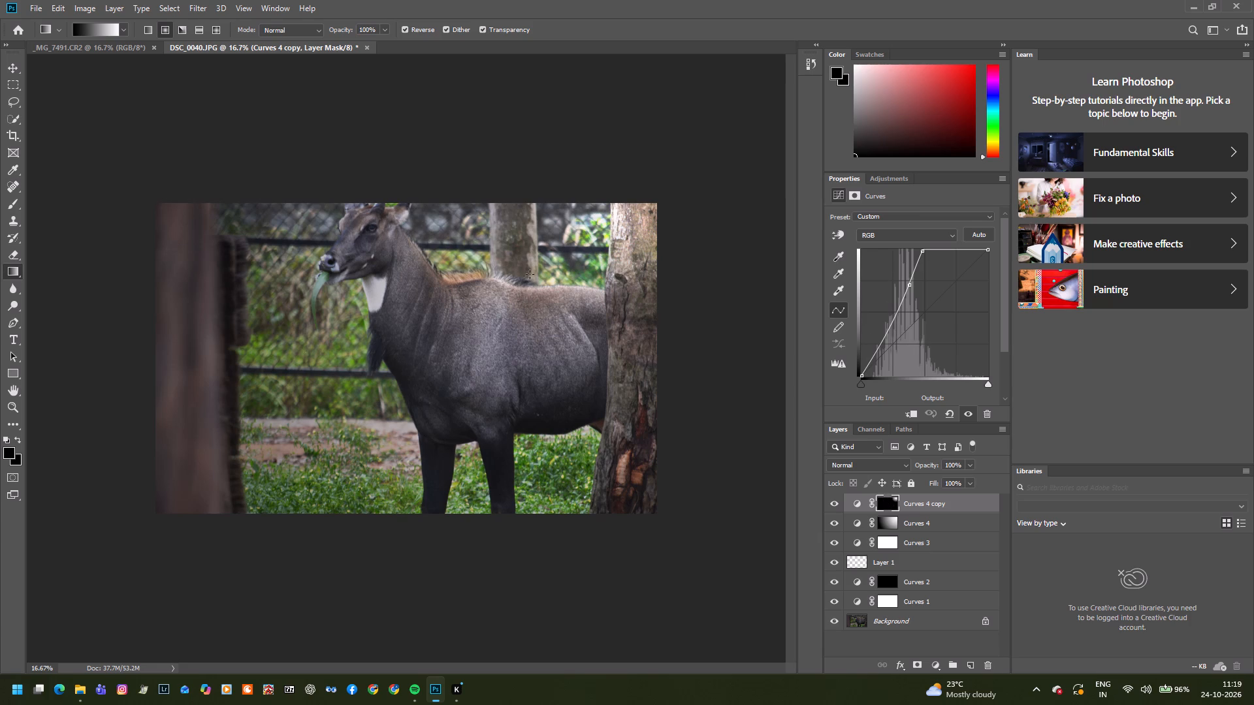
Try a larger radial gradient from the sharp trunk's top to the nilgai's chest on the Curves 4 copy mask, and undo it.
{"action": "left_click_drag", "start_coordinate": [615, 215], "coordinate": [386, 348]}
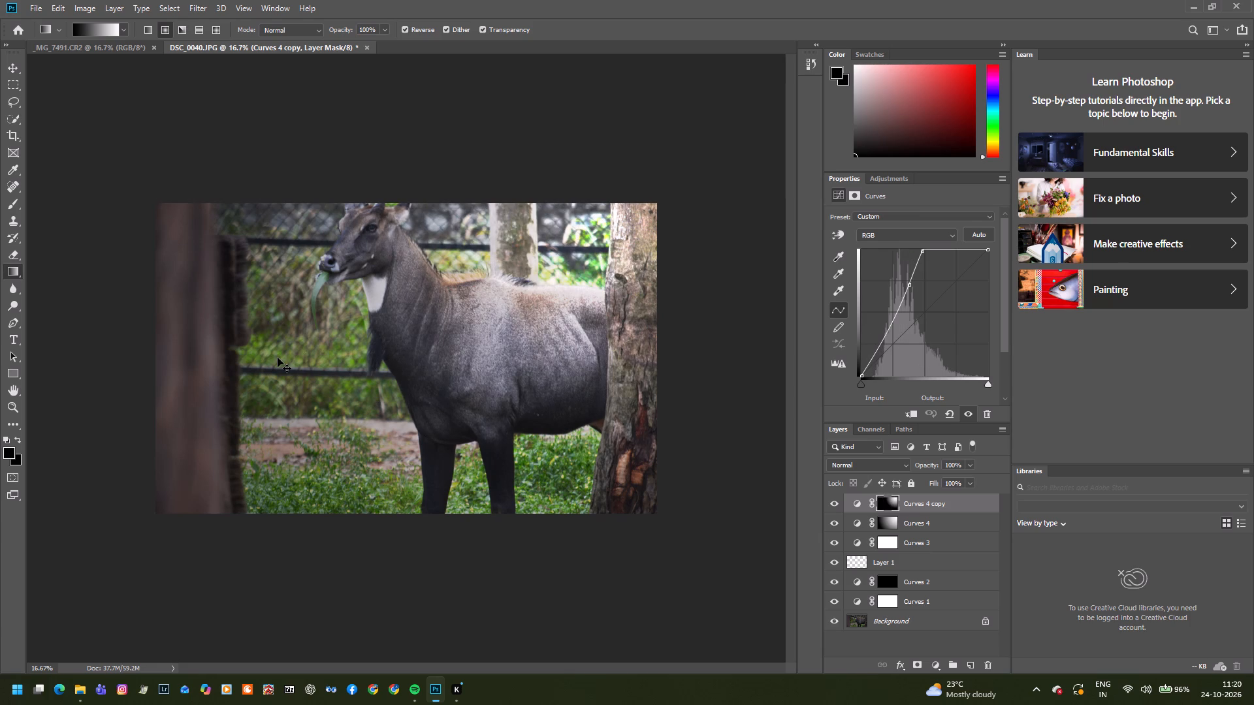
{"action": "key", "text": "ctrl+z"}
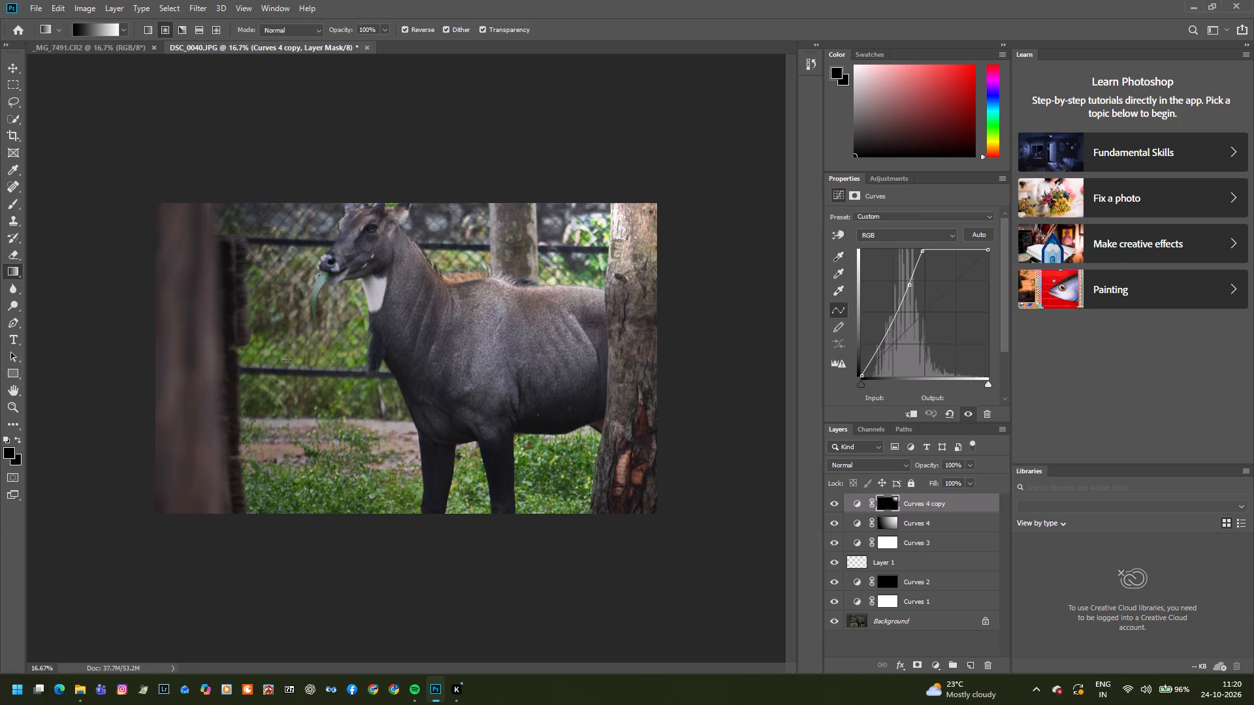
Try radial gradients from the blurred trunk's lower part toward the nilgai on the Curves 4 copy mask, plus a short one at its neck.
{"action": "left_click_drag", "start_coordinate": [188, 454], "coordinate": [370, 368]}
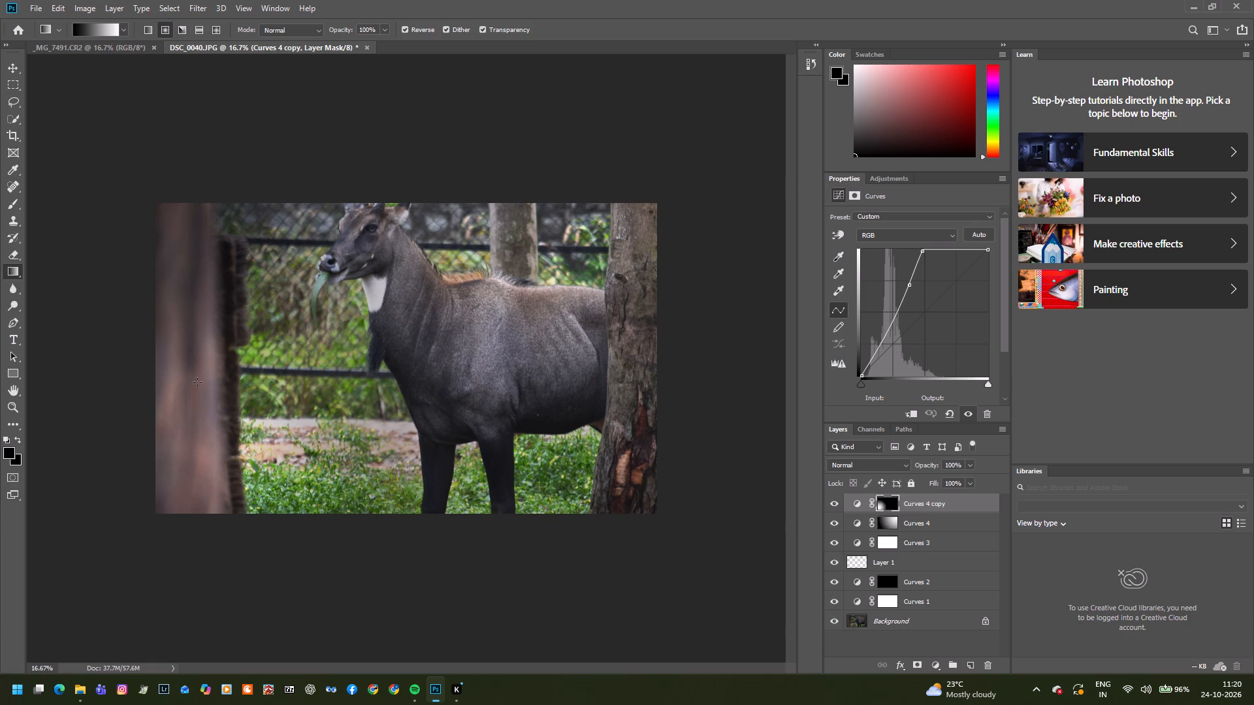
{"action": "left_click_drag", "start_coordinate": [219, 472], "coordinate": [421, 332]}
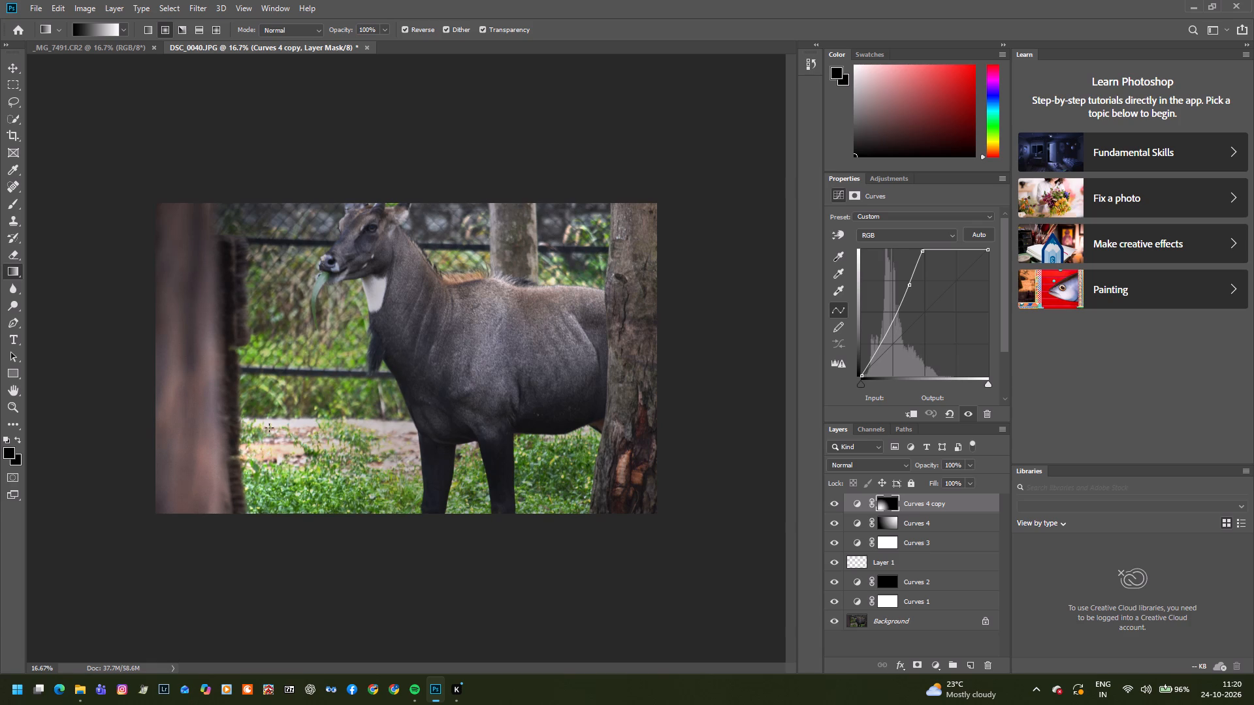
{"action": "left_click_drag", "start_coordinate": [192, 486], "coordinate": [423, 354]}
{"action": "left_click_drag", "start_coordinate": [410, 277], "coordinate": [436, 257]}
Draw a large radial gradient on the Curves 4 copy mask from the blurred trunk's lower outer edge to just above the nilgai's back.
{"action": "left_click_drag", "start_coordinate": [150, 499], "coordinate": [481, 255]}
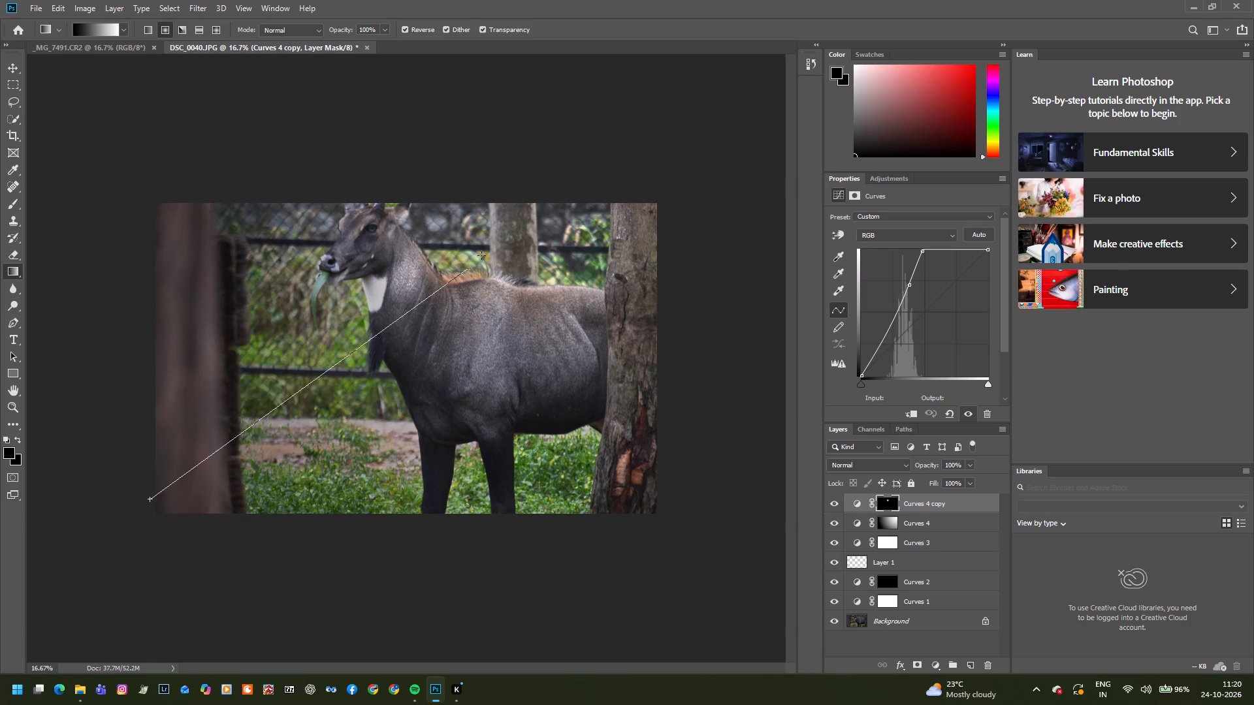
{"action": "left_click_drag", "start_coordinate": [481, 255], "coordinate": [485, 251]}
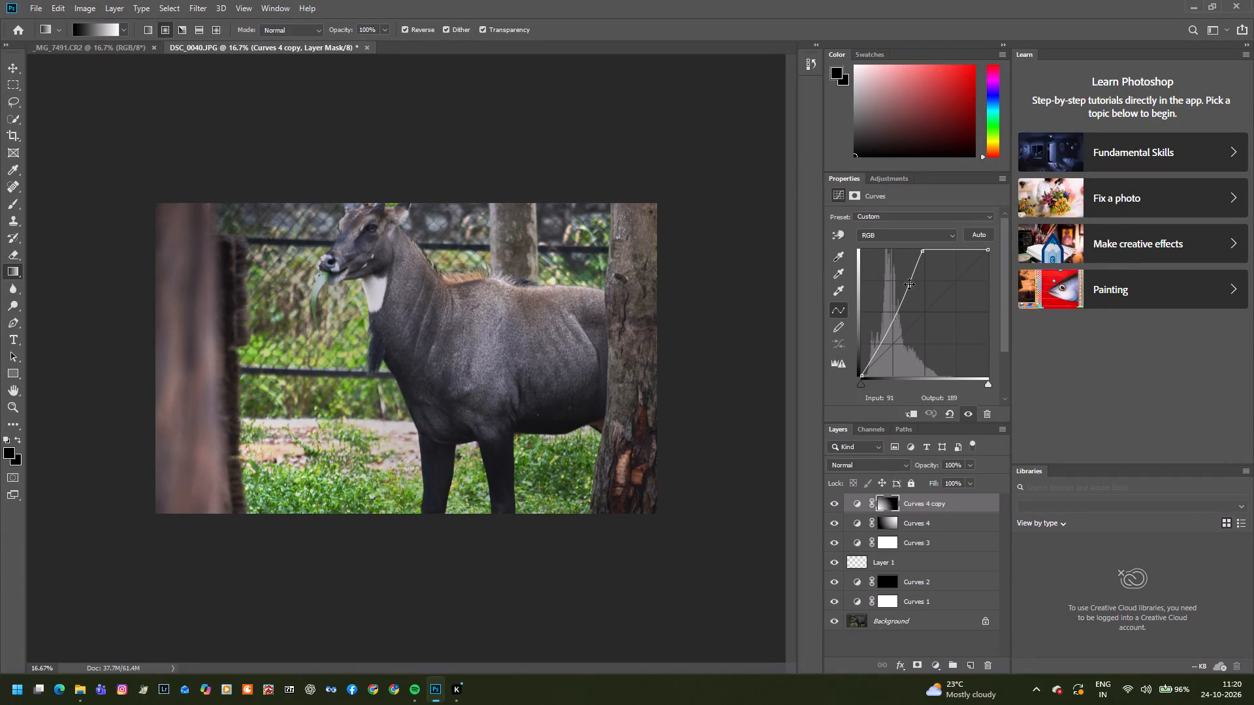
Move the Curves 4 copy curve's middle point to input 99, output 171.
{"action": "left_click_drag", "start_coordinate": [910, 285], "coordinate": [911, 291]}
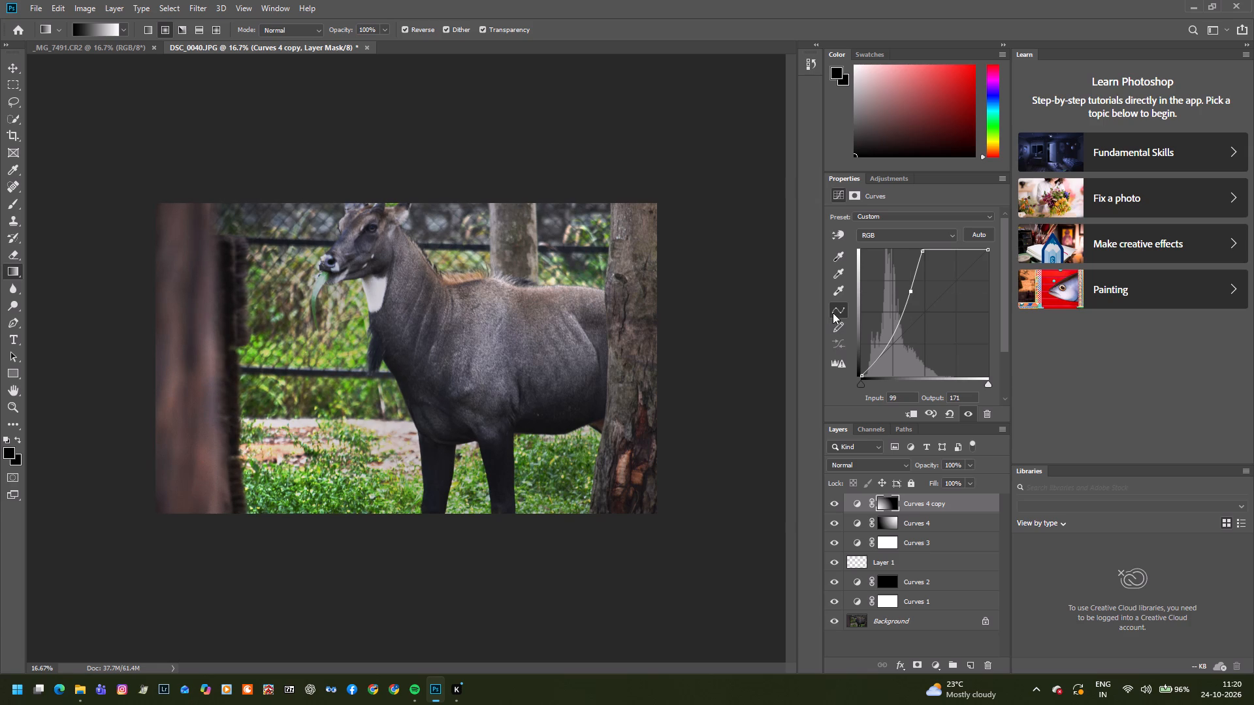
Paint black with the Brush on the Curves 4 copy mask over the whole blurred foreground trunk to remove its brightening.
{"action": "left_click", "coordinate": [11, 206]}
{"action": "left_click_drag", "start_coordinate": [160, 267], "coordinate": [161, 354]}
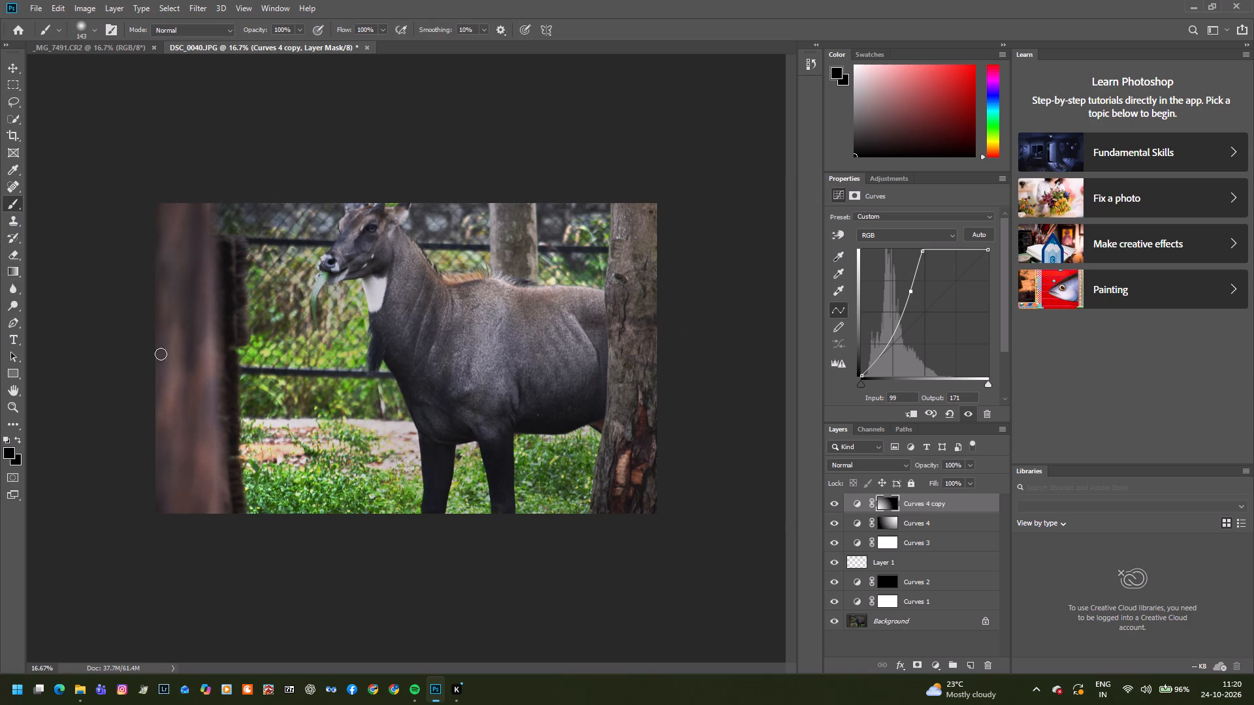
{"action": "left_click_drag", "start_coordinate": [161, 354], "coordinate": [156, 481]}
{"action": "left_click_drag", "start_coordinate": [156, 481], "coordinate": [217, 452]}
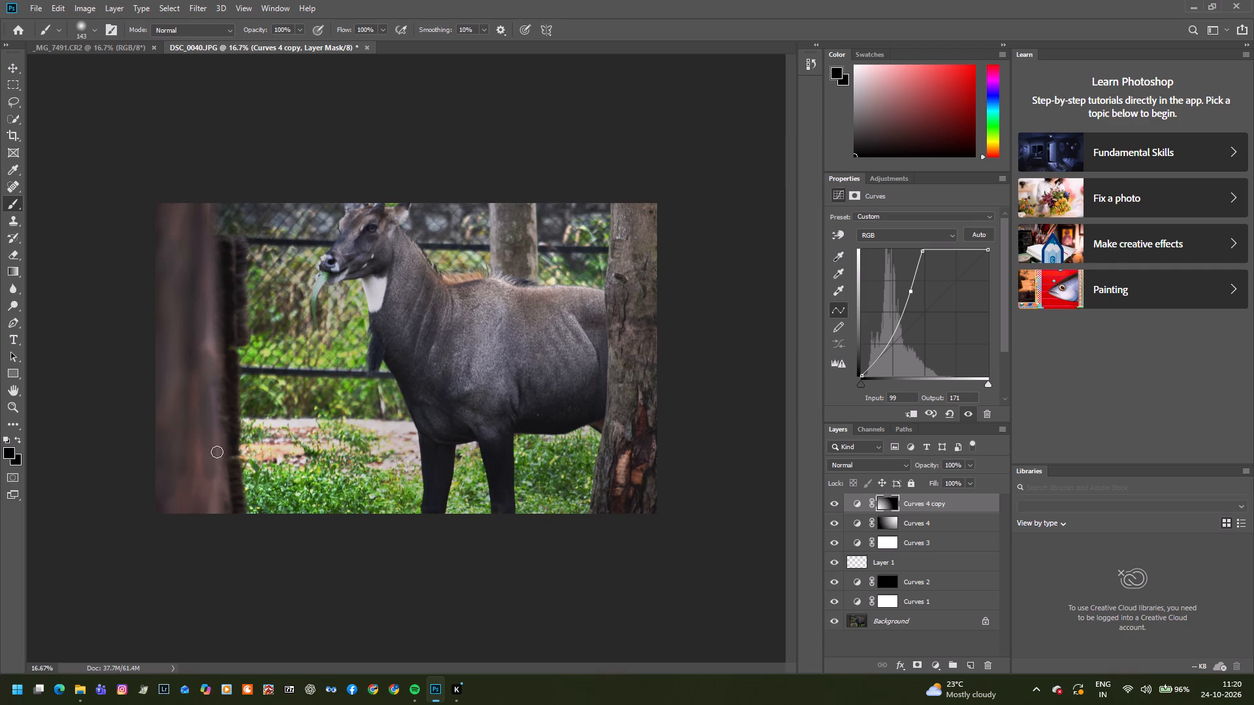
{"action": "left_click_drag", "start_coordinate": [217, 452], "coordinate": [216, 501]}
{"action": "left_click_drag", "start_coordinate": [216, 501], "coordinate": [186, 354]}
{"action": "left_click_drag", "start_coordinate": [186, 354], "coordinate": [182, 431]}
{"action": "left_click_drag", "start_coordinate": [182, 431], "coordinate": [161, 540]}
{"action": "left_click_drag", "start_coordinate": [161, 540], "coordinate": [216, 223]}
{"action": "left_click_drag", "start_coordinate": [216, 223], "coordinate": [170, 414]}
Paint black on the Curves 4 copy mask over the grass beside the base of the blurred trunk.
{"action": "left_click_drag", "start_coordinate": [170, 414], "coordinate": [292, 496]}
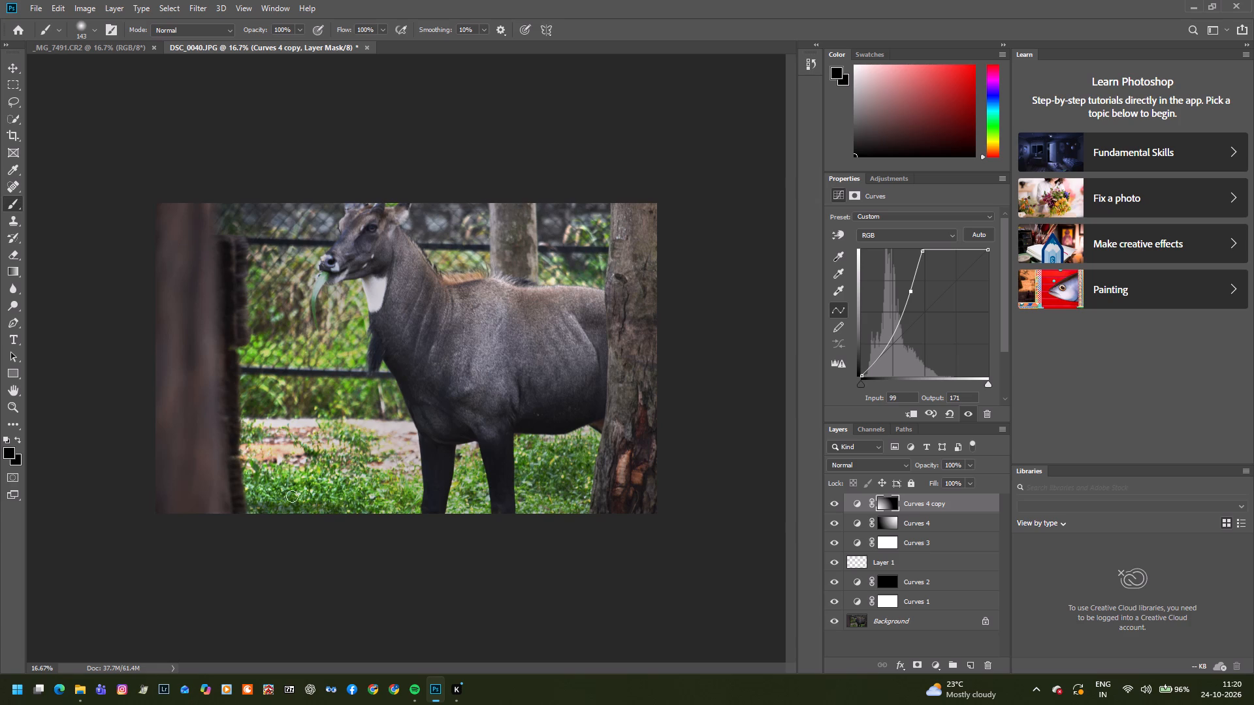
{"action": "left_click_drag", "start_coordinate": [292, 496], "coordinate": [300, 495]}
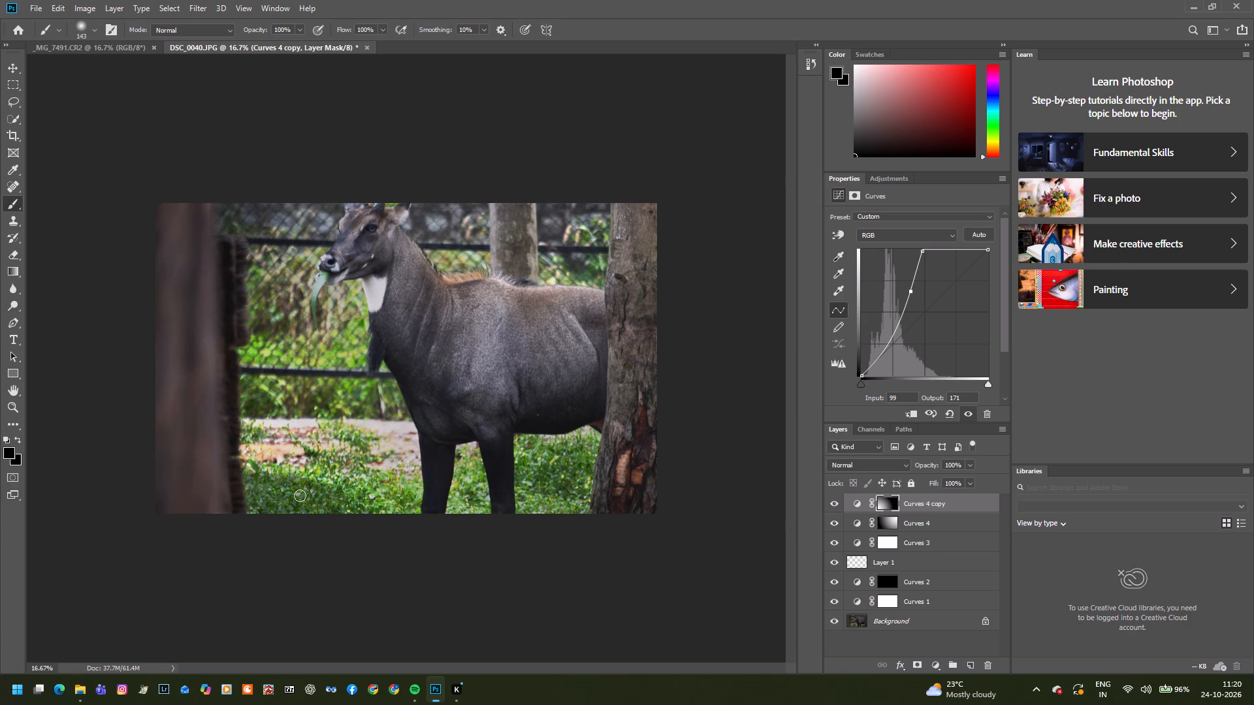
{"action": "left_click_drag", "start_coordinate": [300, 495], "coordinate": [318, 501]}
{"action": "left_click_drag", "start_coordinate": [318, 501], "coordinate": [280, 514]}
Paint black on the Curves 4 copy mask over the sharp trunk, the background trunk's top and the upper edge beside the blurred trunk.
{"action": "left_click_drag", "start_coordinate": [651, 216], "coordinate": [618, 469]}
{"action": "left_click_drag", "start_coordinate": [618, 469], "coordinate": [609, 490]}
{"action": "left_click_drag", "start_coordinate": [522, 212], "coordinate": [513, 204]}
{"action": "left_click_drag", "start_coordinate": [227, 208], "coordinate": [229, 225]}
{"action": "left_click_drag", "start_coordinate": [229, 193], "coordinate": [233, 217]}
Add a new Curves adjustment layer above Curves 4 copy and darken the midtones with a point at input 123, output 104.
{"action": "left_click", "coordinate": [876, 190]}
{"action": "left_click", "coordinate": [876, 194]}
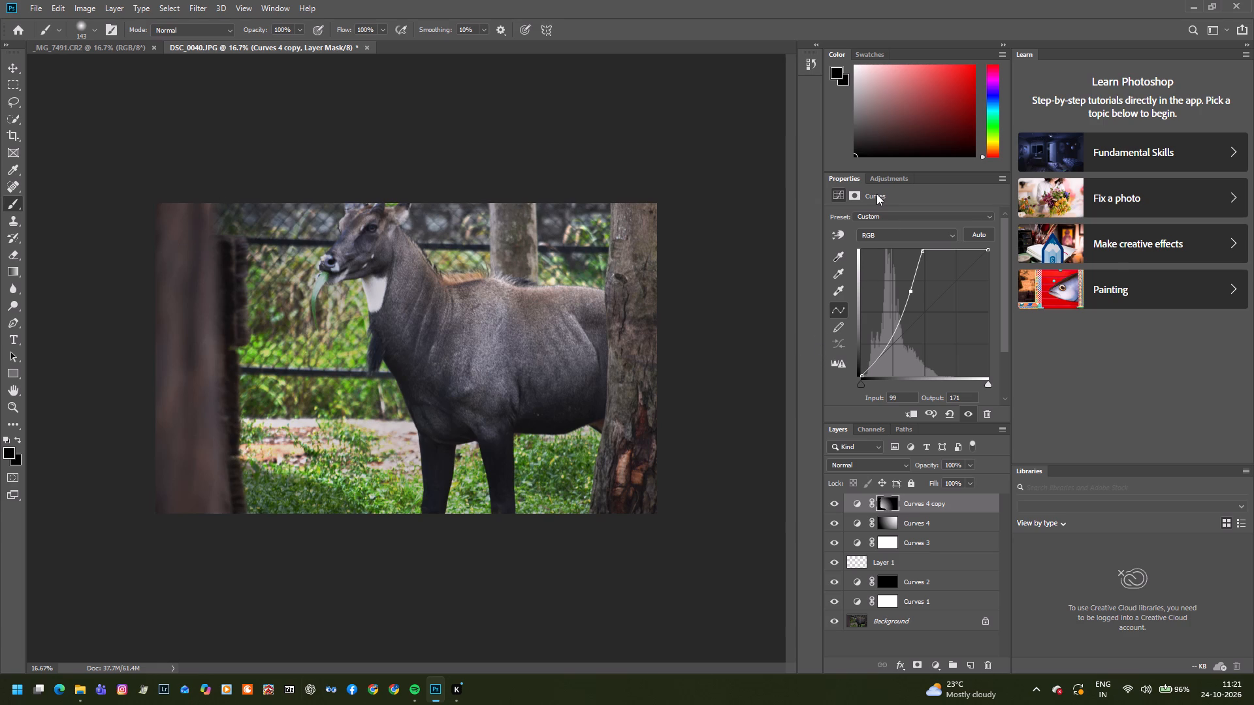
{"action": "left_click", "coordinate": [861, 197]}
{"action": "left_click", "coordinate": [884, 177]}
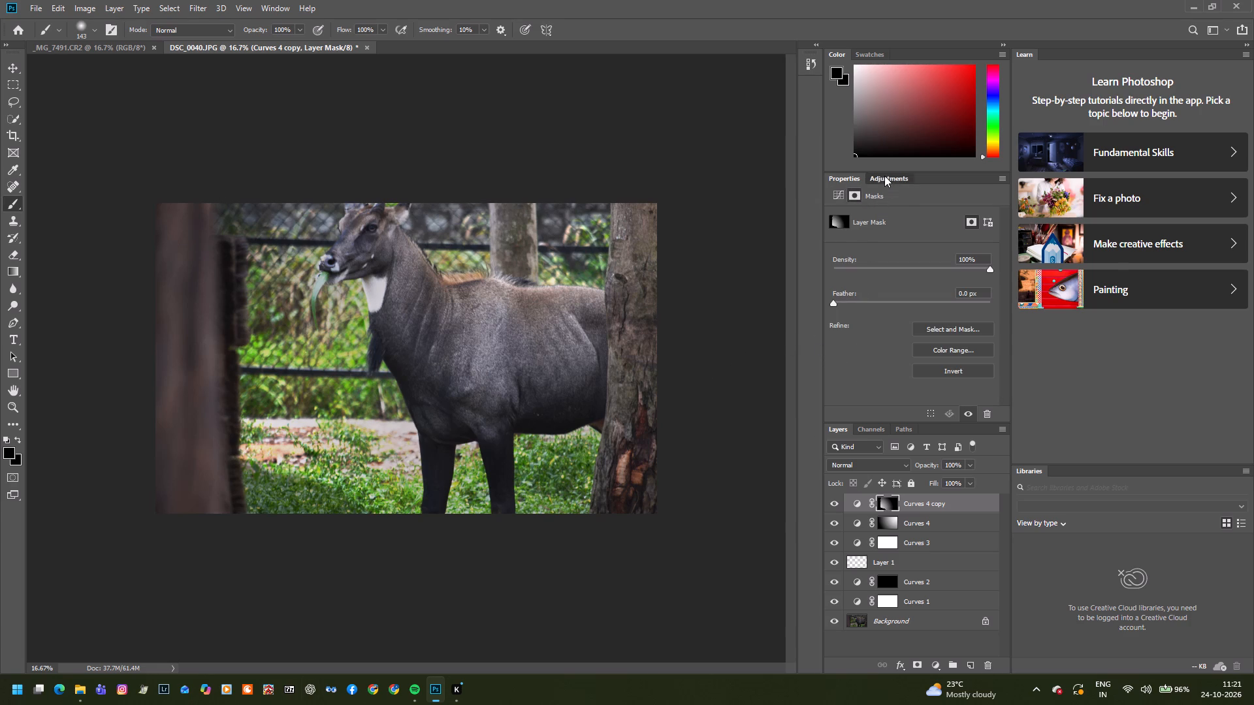
{"action": "left_click", "coordinate": [893, 204]}
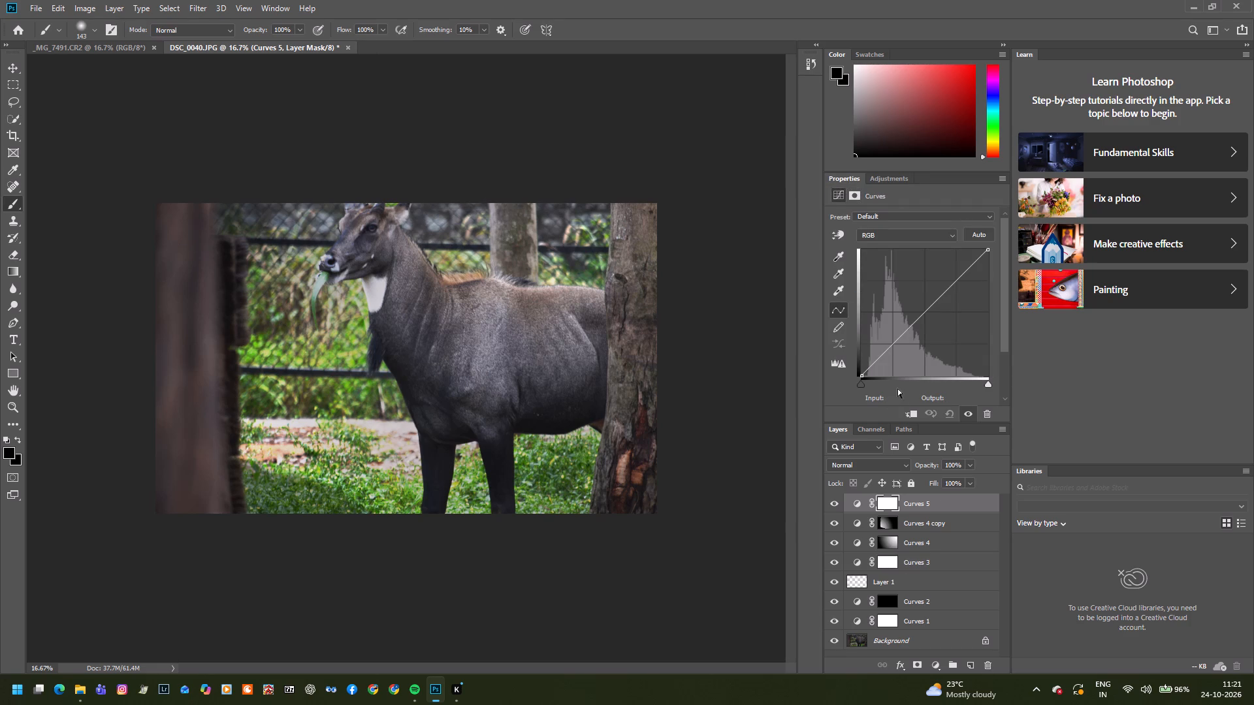
{"action": "left_click_drag", "start_coordinate": [929, 312], "coordinate": [930, 313]}
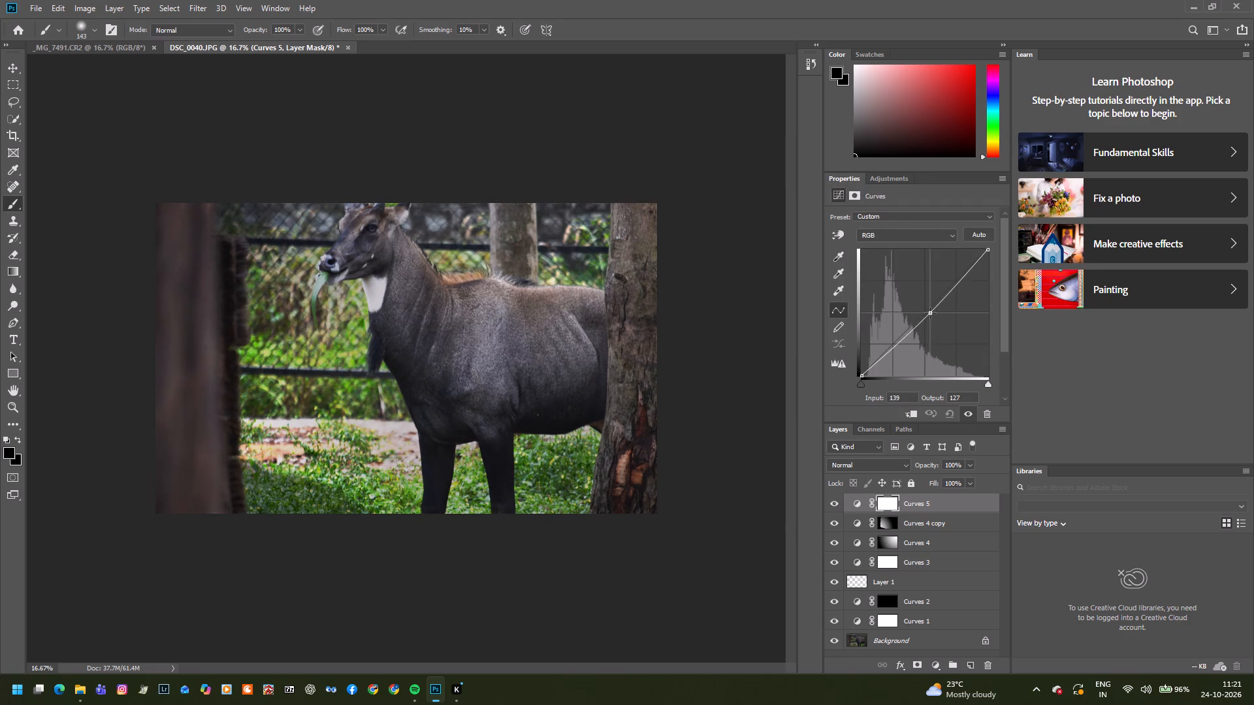
{"action": "left_click_drag", "start_coordinate": [930, 313], "coordinate": [922, 321]}
{"action": "left_click_drag", "start_coordinate": [922, 321], "coordinate": [922, 324]}
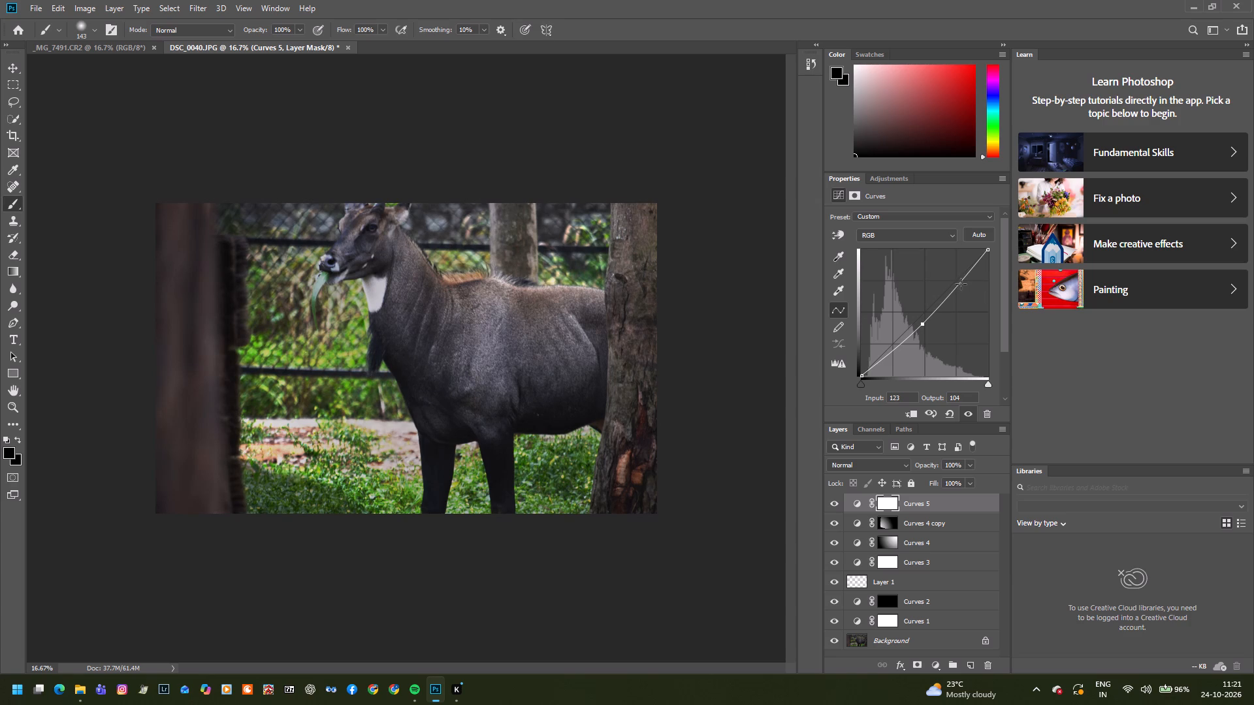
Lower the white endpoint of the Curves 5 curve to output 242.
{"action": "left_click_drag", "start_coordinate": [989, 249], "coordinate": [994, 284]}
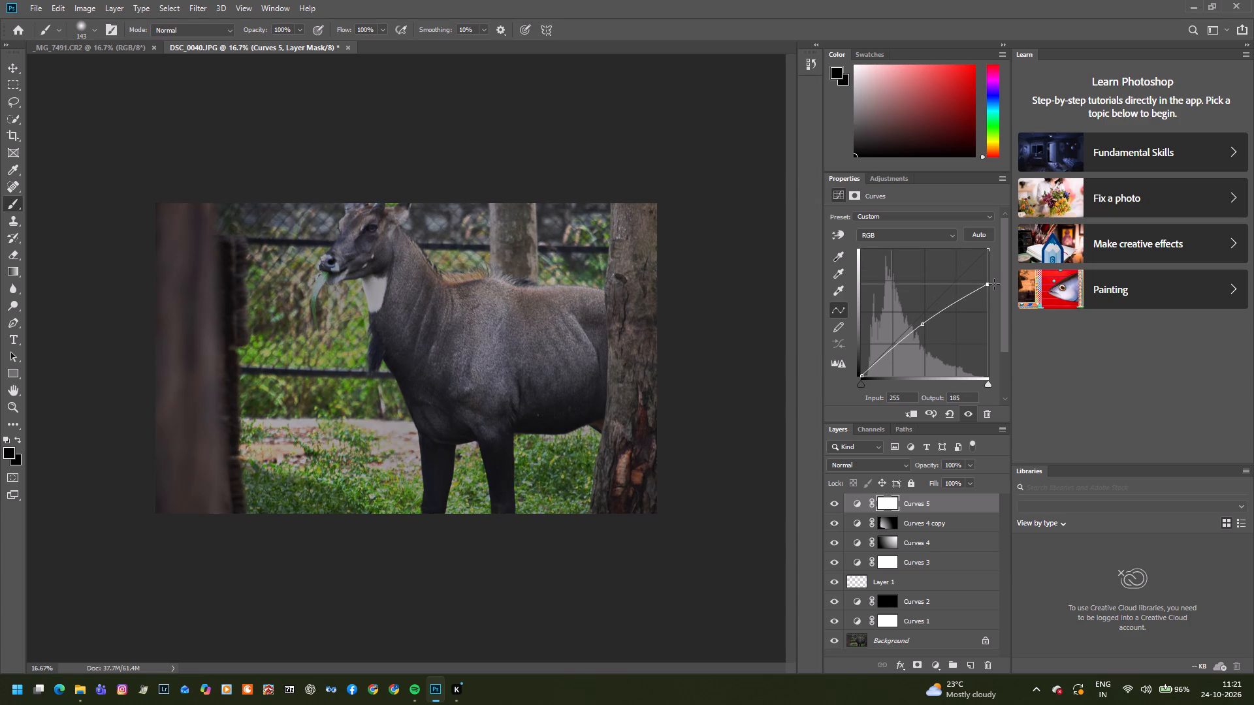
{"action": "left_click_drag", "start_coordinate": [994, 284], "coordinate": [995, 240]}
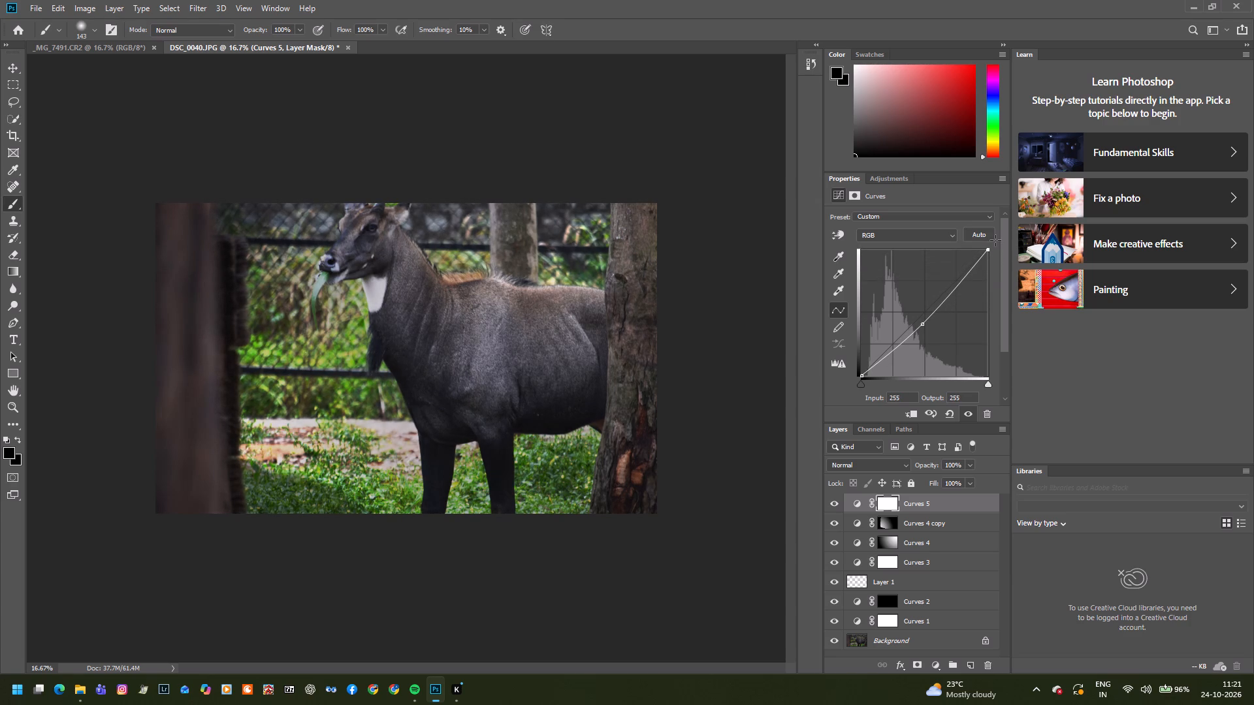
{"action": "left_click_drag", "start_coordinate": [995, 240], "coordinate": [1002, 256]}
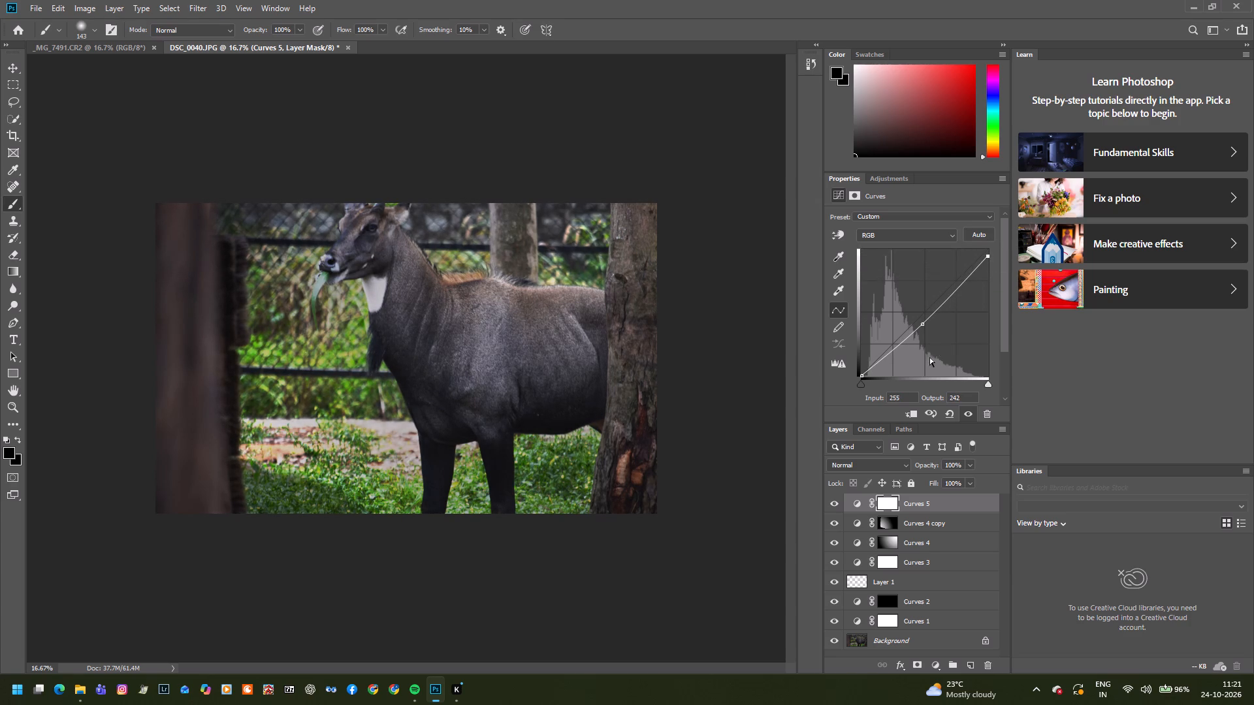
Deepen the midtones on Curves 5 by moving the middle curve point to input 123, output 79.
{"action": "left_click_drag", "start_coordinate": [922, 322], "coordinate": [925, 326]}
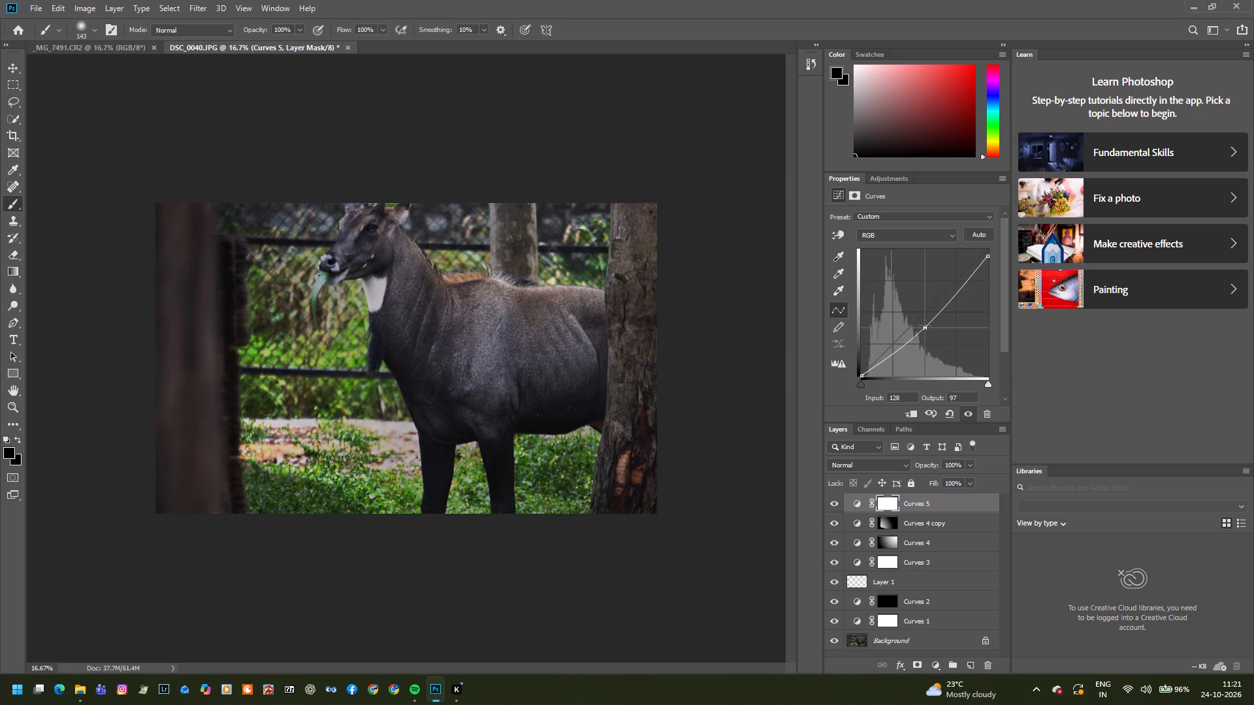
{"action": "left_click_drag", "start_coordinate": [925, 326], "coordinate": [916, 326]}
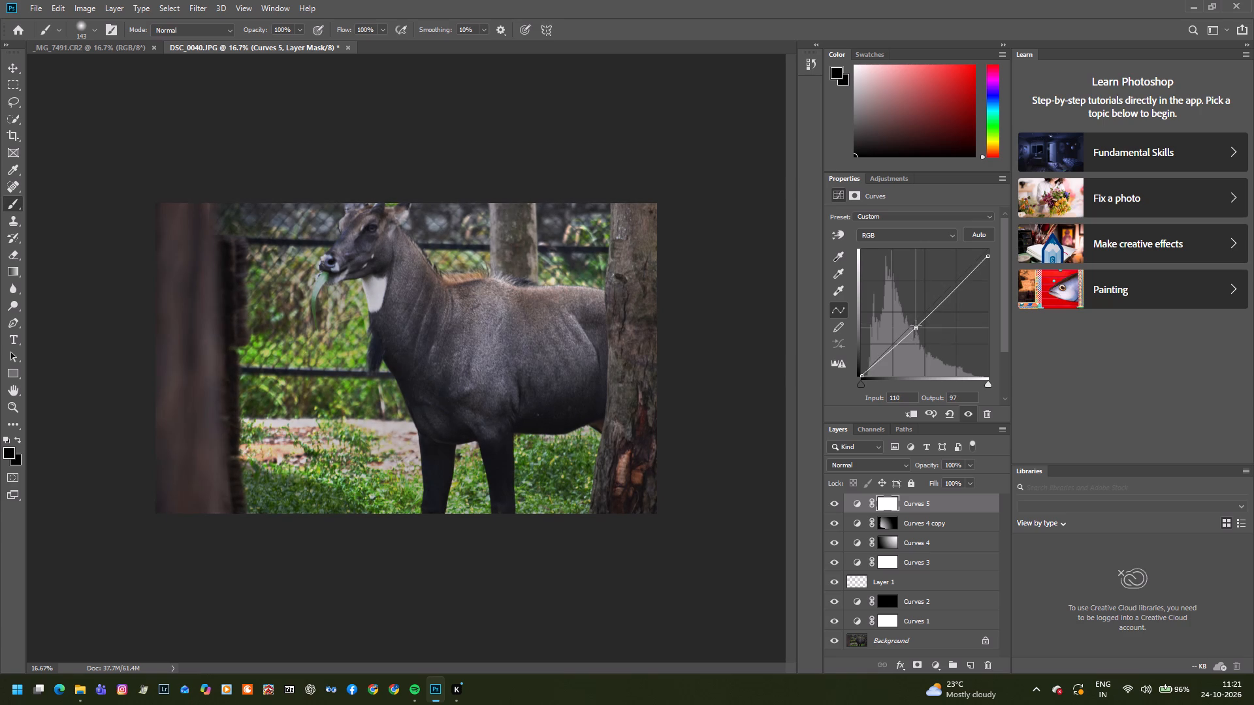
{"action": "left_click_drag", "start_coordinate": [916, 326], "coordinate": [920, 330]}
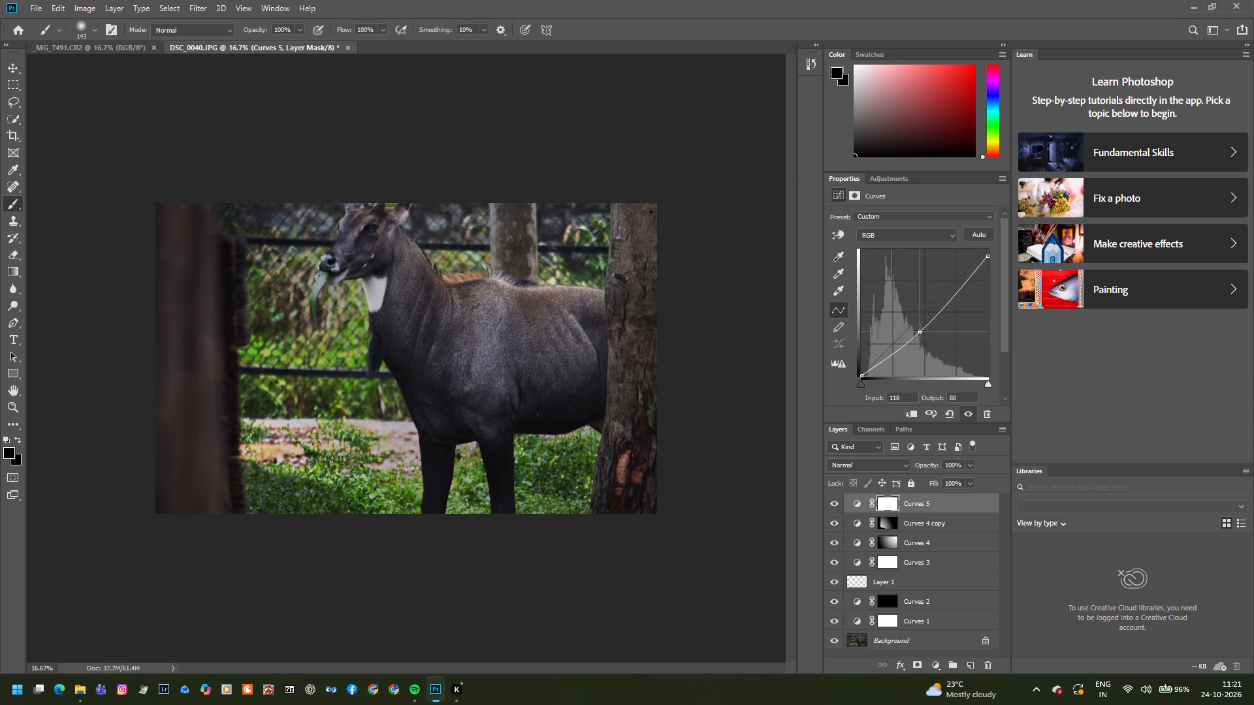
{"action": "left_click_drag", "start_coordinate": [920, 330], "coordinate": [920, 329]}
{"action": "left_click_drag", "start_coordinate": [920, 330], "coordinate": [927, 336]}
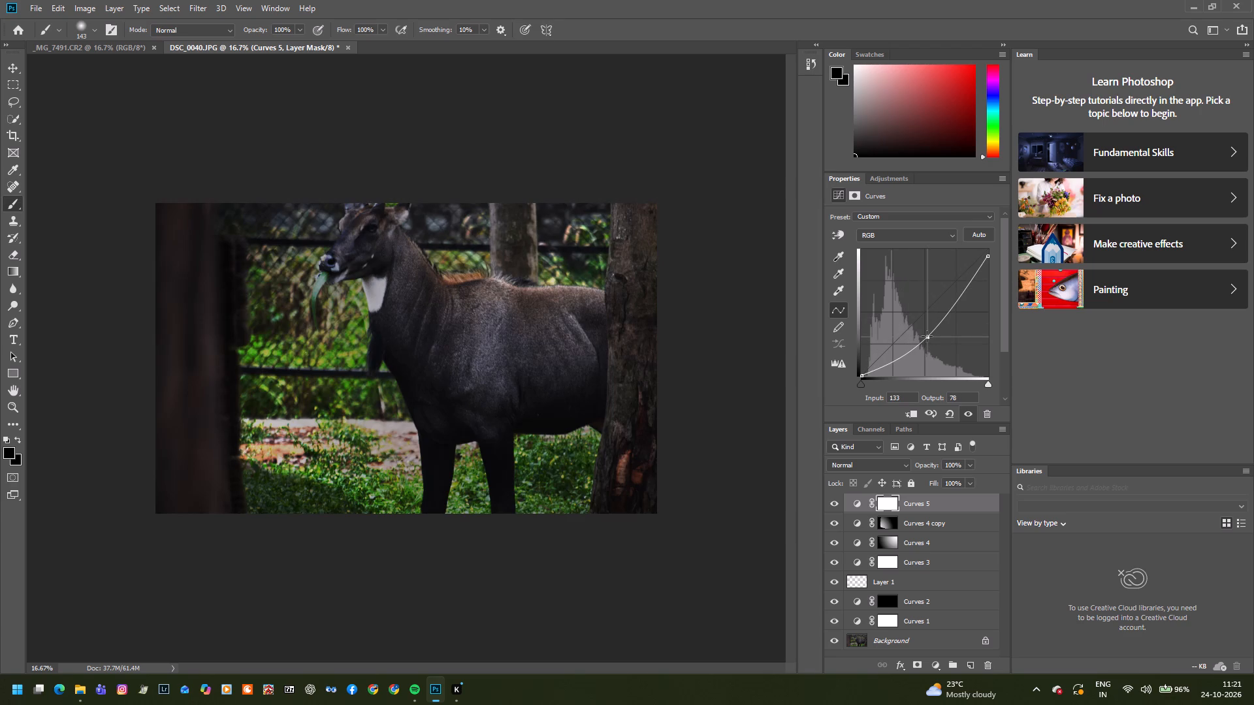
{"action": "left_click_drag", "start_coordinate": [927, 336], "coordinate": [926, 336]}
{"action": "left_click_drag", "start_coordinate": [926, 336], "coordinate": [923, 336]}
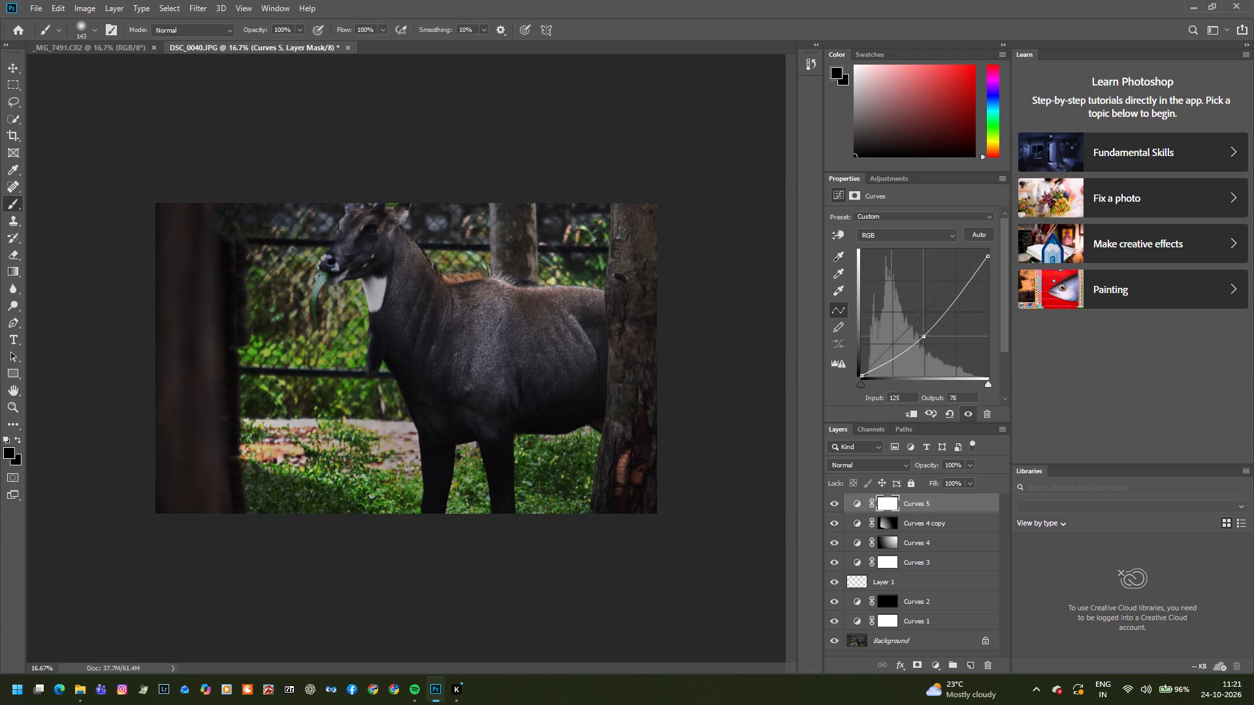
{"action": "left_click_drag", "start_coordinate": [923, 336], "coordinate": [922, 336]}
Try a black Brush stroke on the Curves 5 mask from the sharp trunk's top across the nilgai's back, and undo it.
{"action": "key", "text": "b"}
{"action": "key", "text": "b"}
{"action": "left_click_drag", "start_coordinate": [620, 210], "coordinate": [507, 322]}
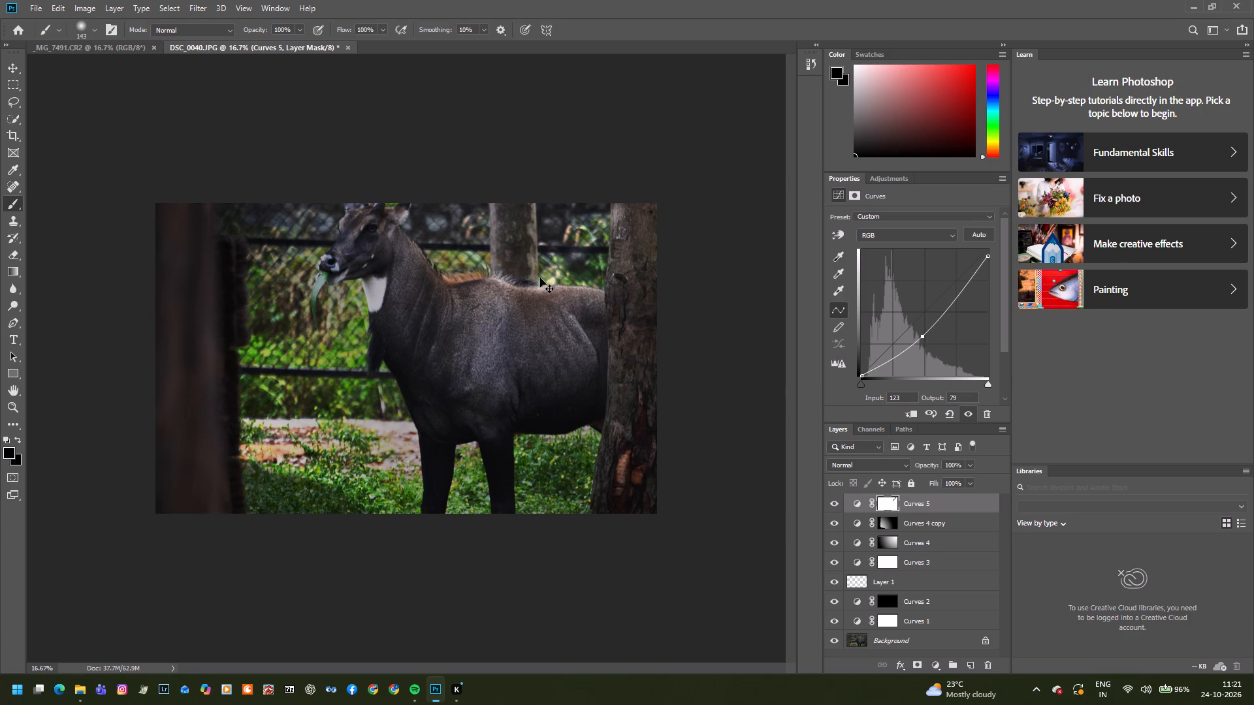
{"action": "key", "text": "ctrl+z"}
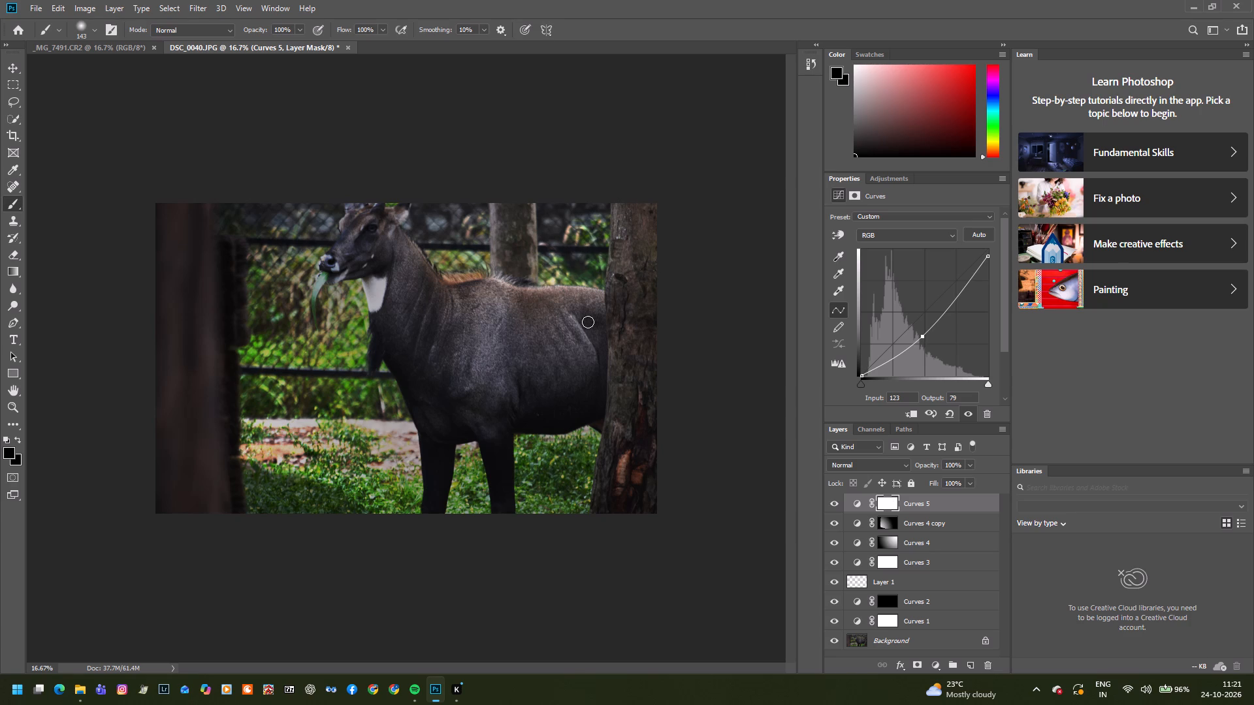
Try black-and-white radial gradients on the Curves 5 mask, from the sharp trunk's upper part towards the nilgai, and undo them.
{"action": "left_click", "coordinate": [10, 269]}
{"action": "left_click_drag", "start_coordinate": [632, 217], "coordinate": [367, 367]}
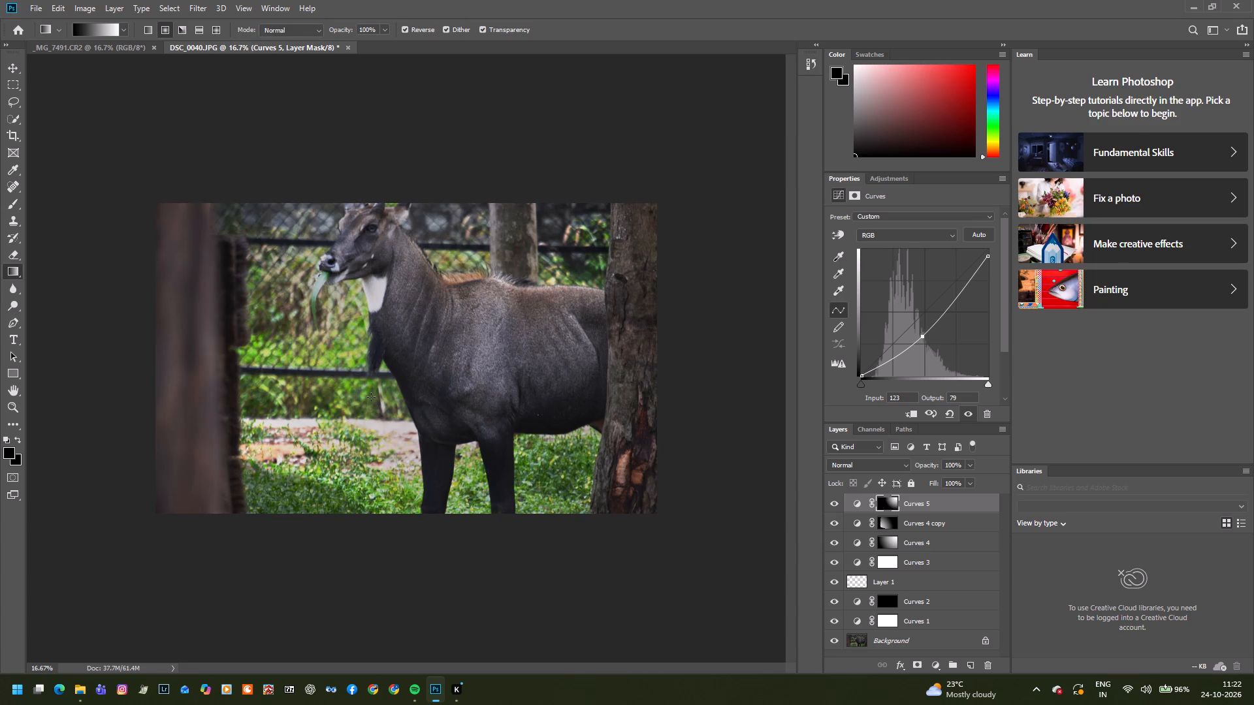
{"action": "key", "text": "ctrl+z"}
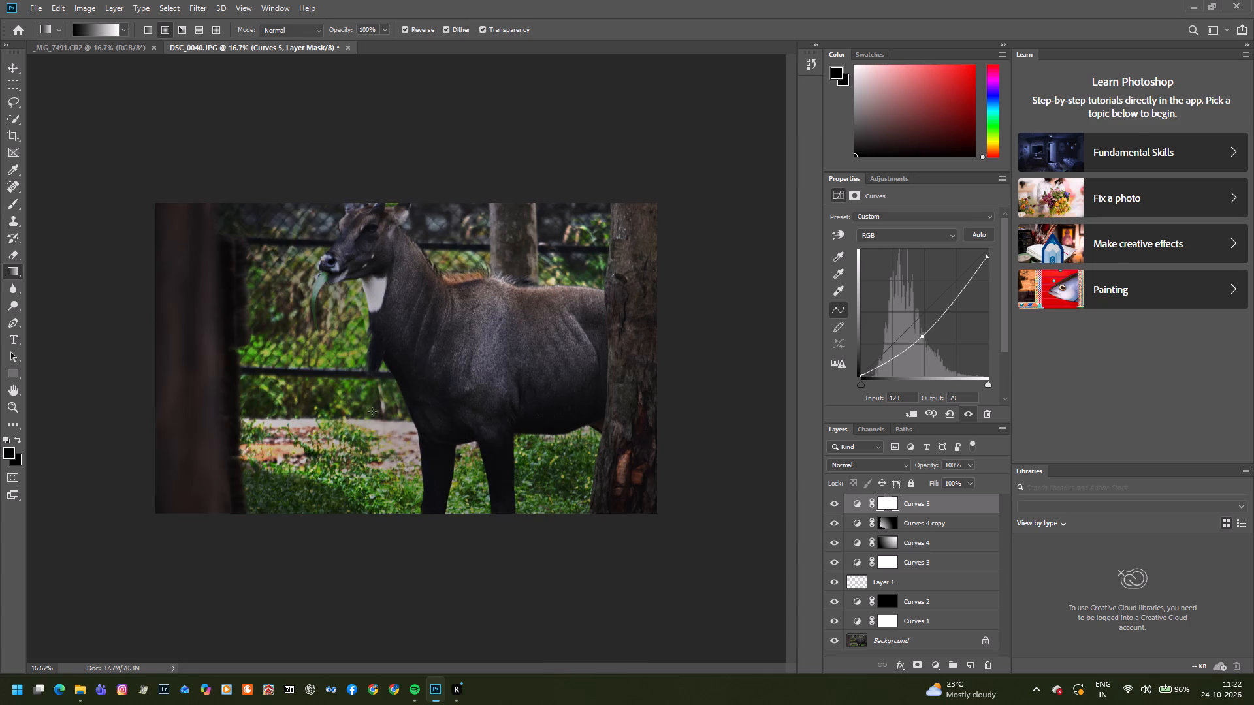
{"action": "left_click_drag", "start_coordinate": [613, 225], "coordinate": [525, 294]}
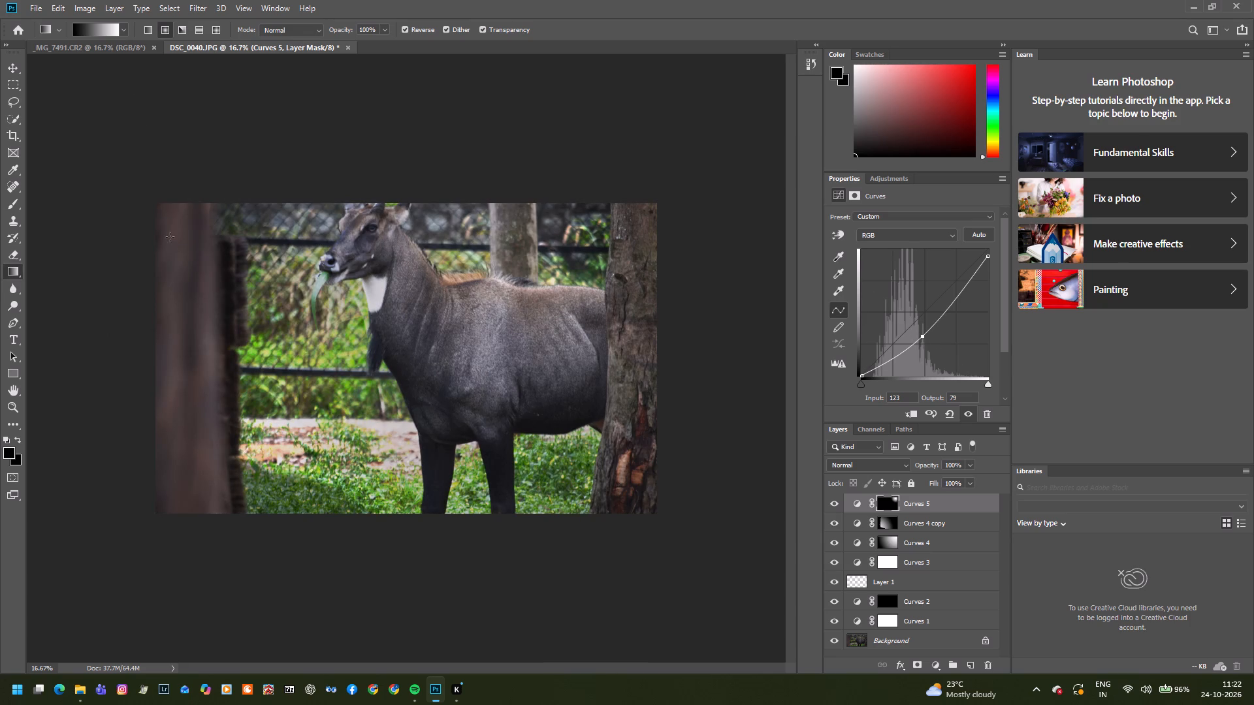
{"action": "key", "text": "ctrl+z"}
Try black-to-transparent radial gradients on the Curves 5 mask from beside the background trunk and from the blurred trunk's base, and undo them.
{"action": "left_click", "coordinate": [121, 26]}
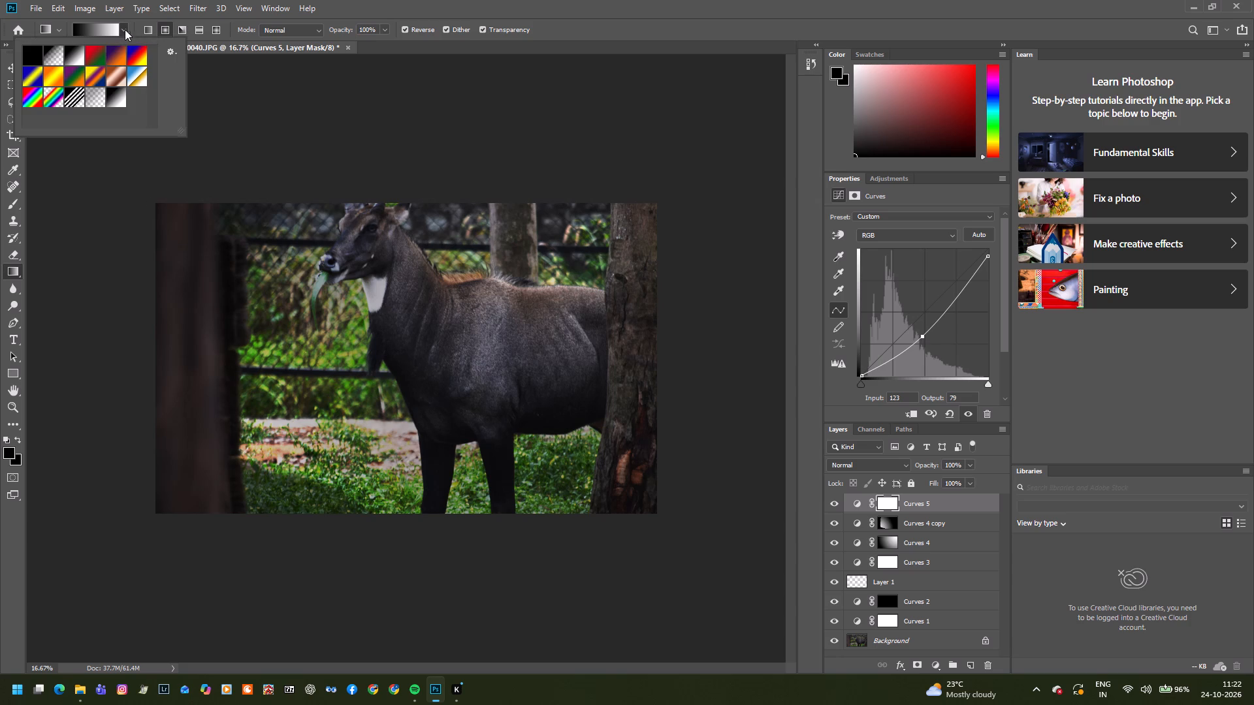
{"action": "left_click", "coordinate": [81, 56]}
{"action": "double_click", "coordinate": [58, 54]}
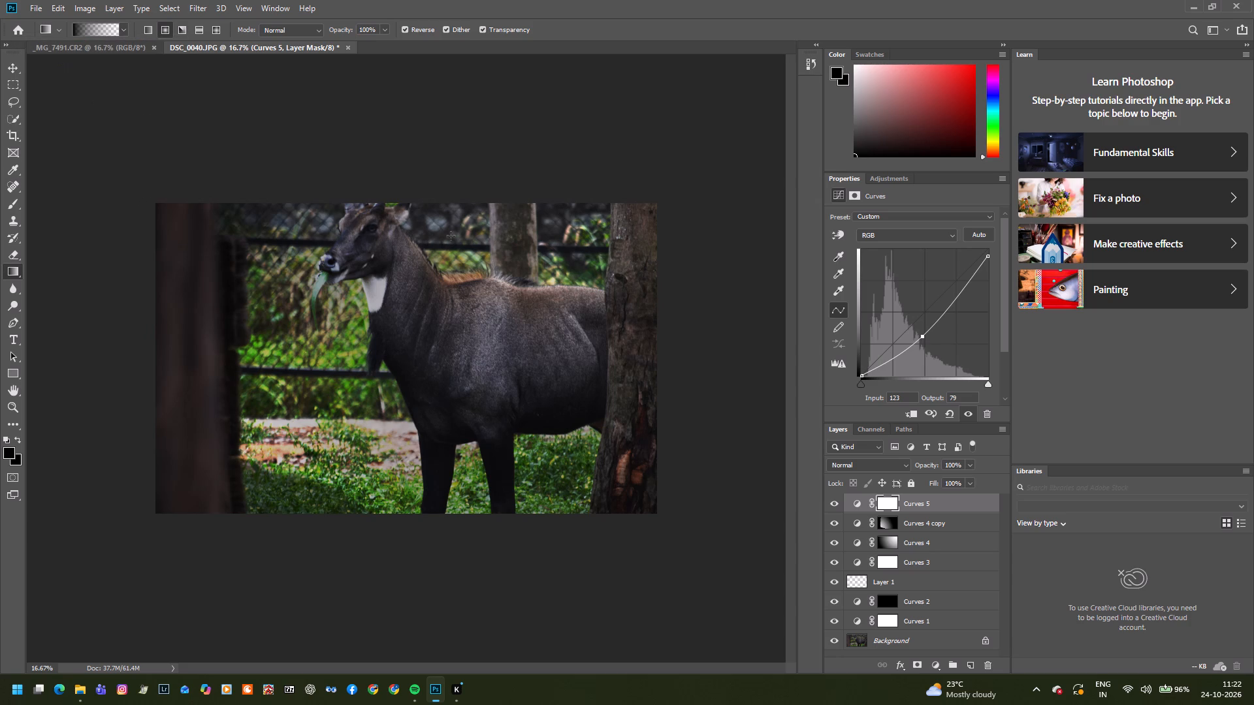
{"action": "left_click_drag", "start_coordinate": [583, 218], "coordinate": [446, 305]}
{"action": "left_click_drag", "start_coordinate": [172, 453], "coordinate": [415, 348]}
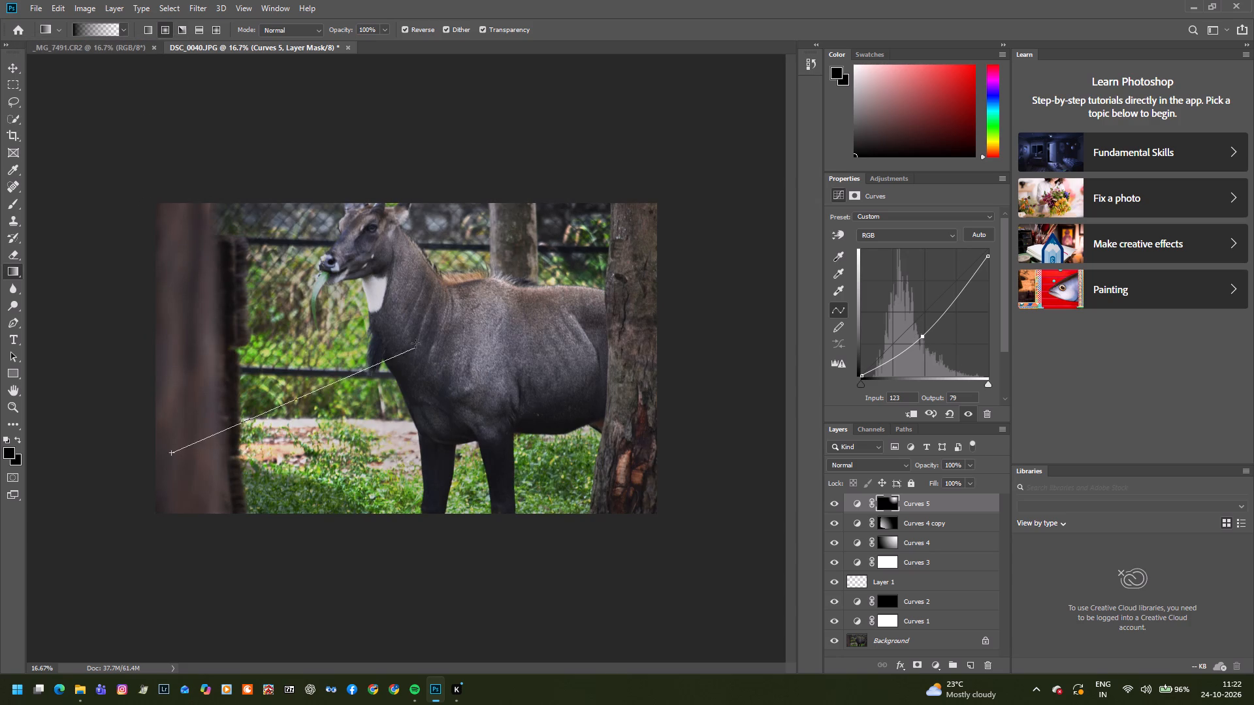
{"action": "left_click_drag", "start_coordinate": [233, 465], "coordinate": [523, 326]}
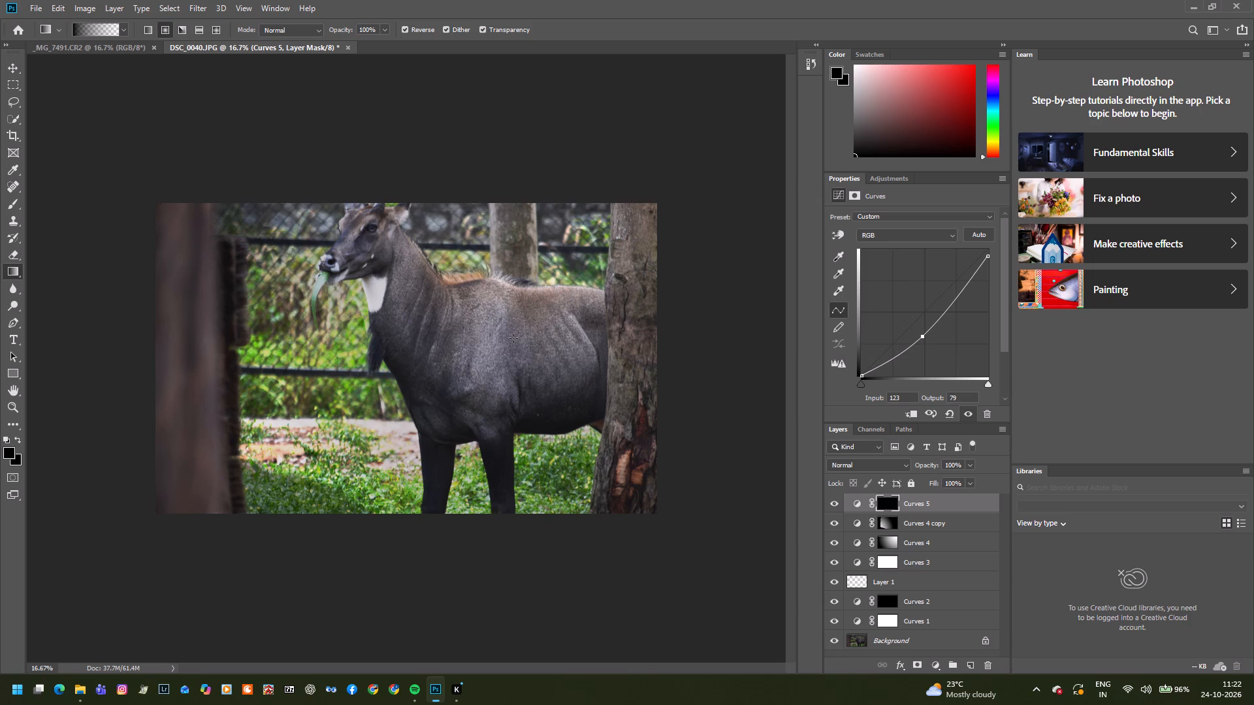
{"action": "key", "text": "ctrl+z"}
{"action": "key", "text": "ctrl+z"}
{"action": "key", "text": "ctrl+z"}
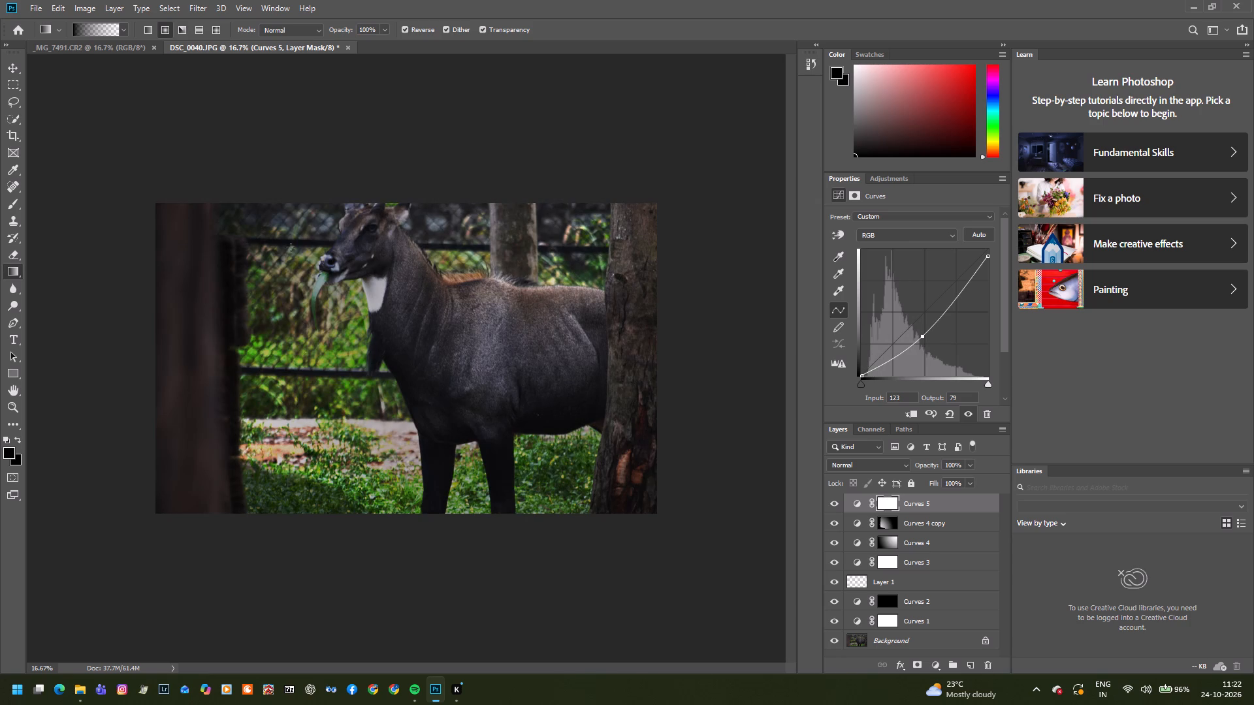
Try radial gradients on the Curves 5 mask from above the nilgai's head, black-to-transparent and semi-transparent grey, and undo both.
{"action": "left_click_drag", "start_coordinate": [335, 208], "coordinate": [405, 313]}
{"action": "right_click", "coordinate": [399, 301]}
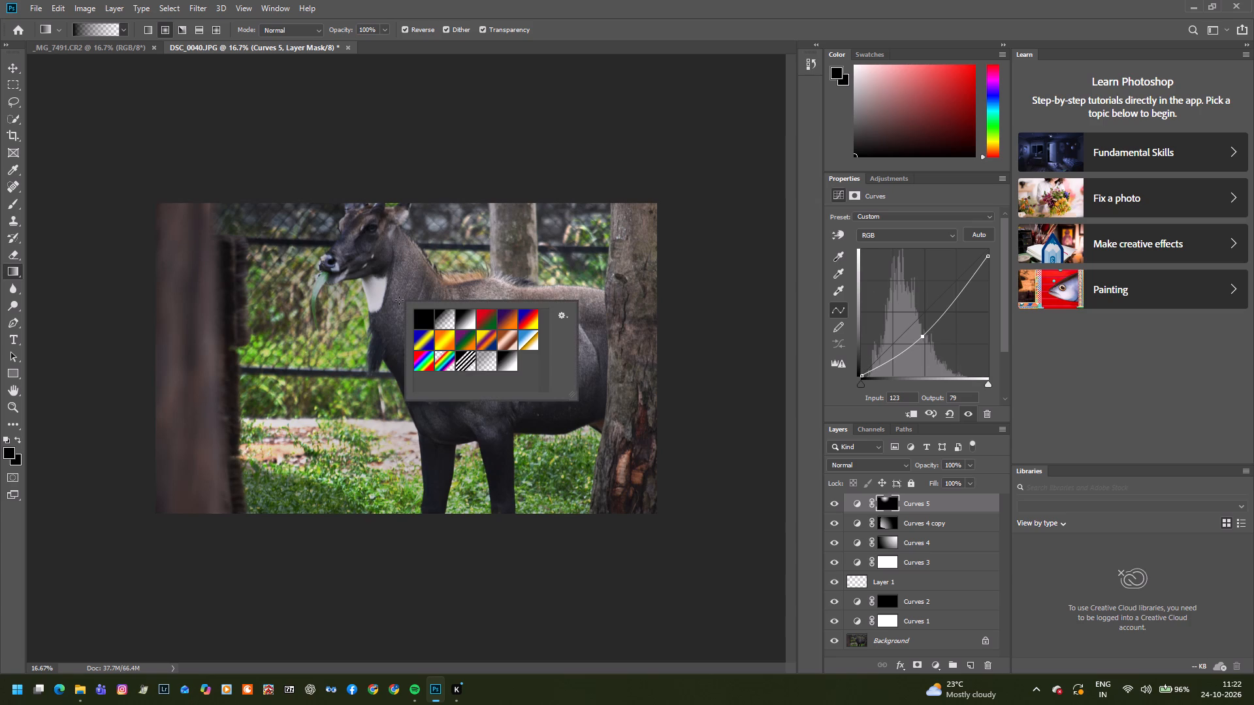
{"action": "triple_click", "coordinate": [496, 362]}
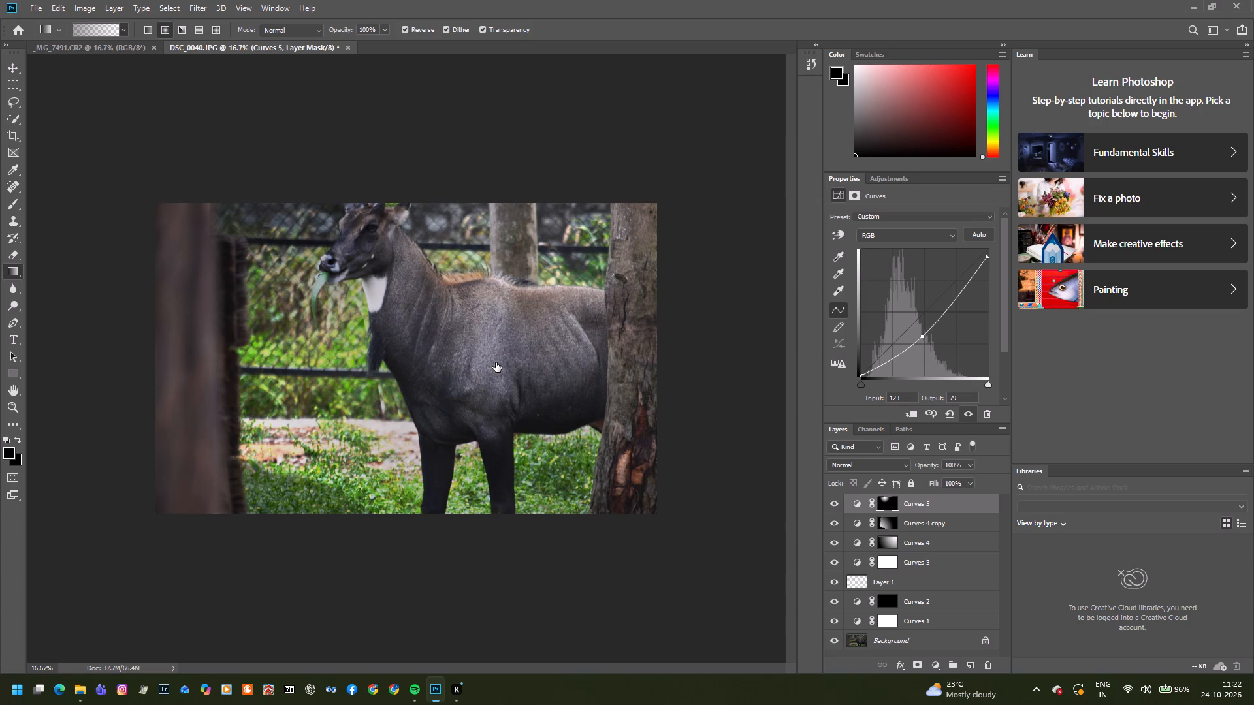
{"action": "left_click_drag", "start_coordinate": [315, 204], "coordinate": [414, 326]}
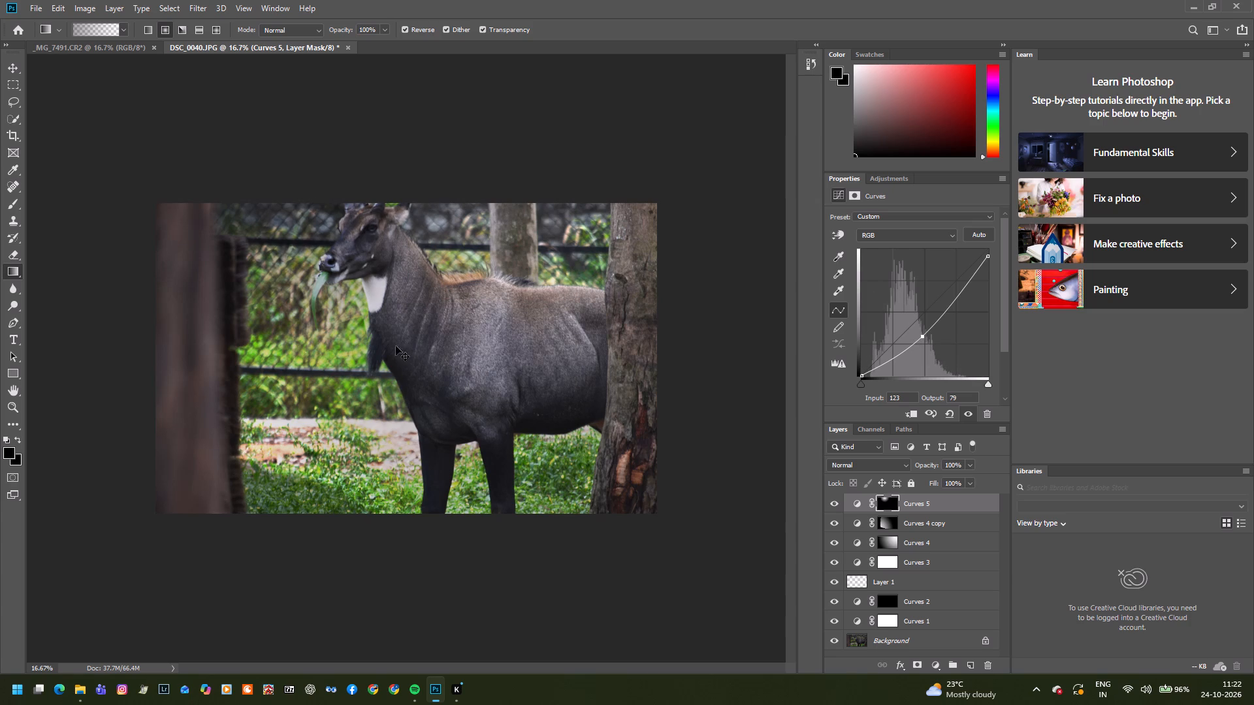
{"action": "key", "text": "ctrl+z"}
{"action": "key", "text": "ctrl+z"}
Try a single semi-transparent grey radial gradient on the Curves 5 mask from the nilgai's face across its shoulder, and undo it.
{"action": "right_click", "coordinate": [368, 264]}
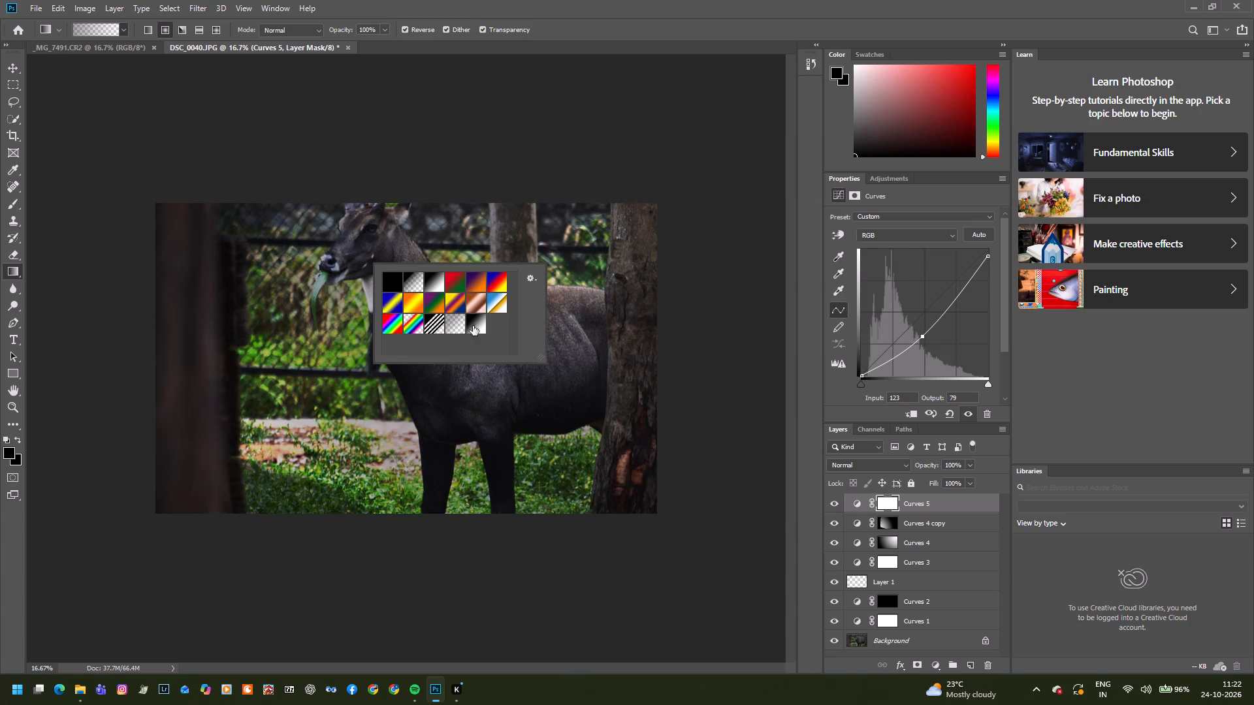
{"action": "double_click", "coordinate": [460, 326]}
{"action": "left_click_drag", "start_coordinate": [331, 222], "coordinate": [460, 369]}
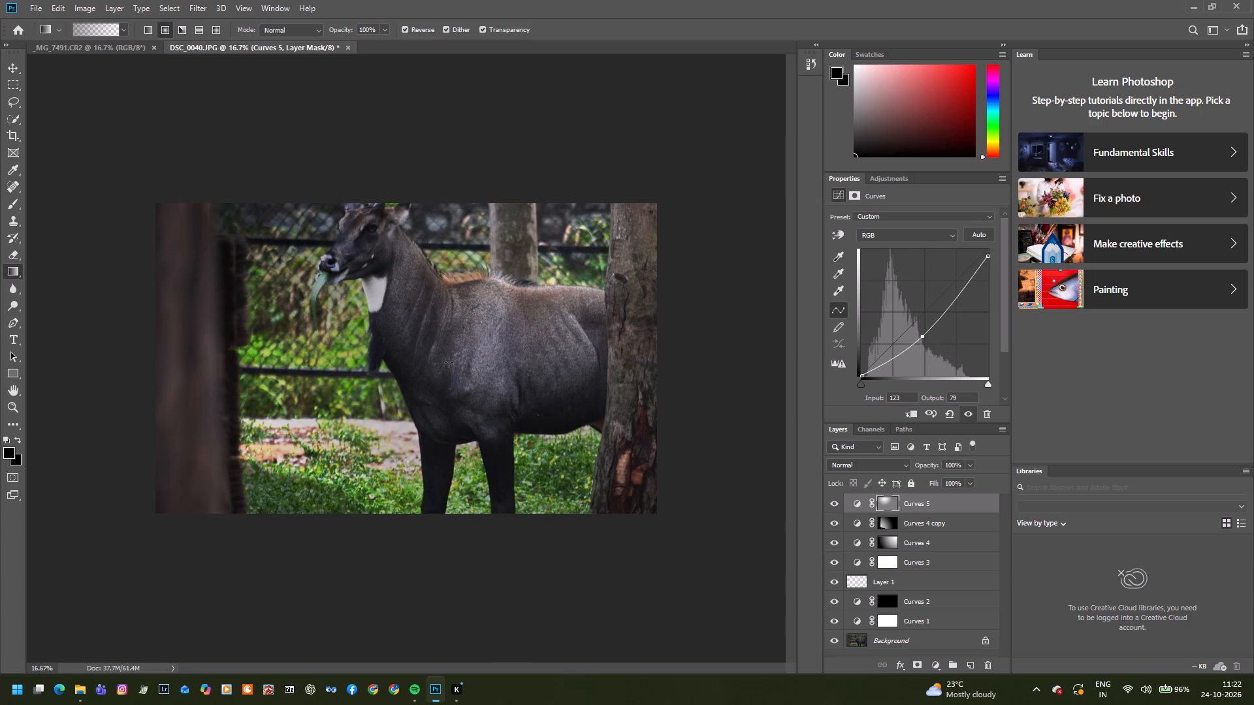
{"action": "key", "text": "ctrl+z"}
Undo the curve adjustments on Curves 5 back to its default straight curve.
{"action": "key", "text": "ctrl+z"}
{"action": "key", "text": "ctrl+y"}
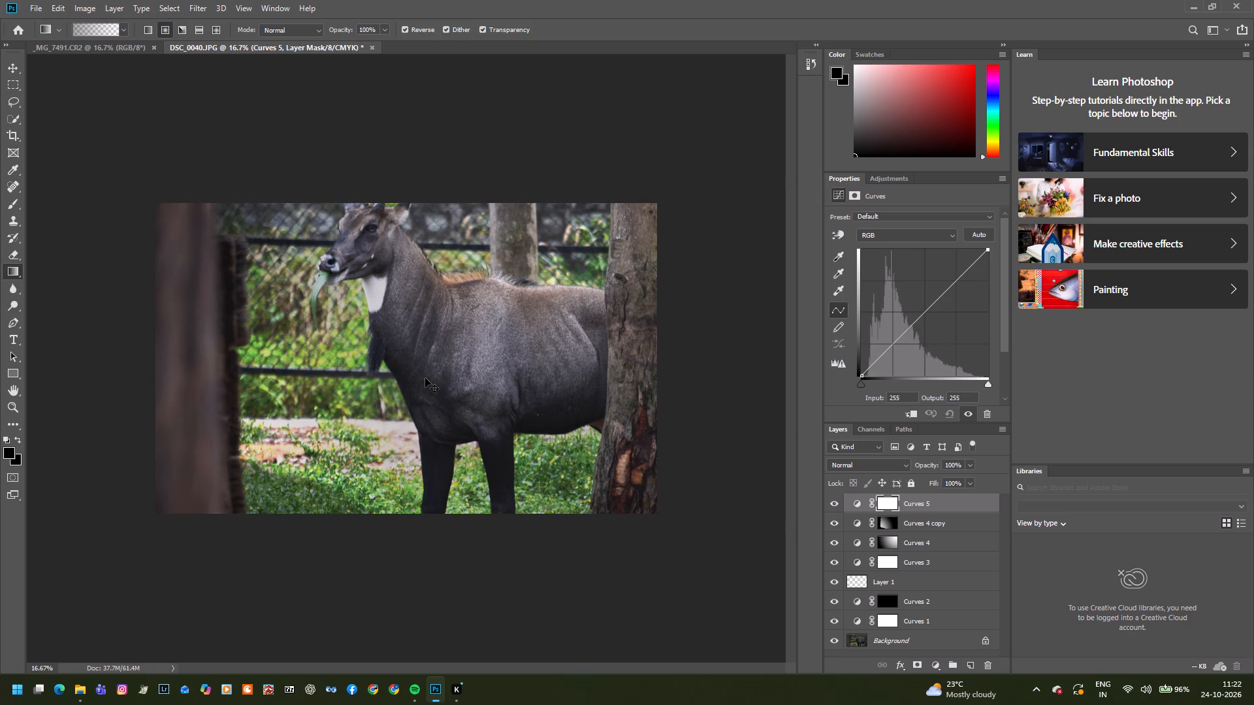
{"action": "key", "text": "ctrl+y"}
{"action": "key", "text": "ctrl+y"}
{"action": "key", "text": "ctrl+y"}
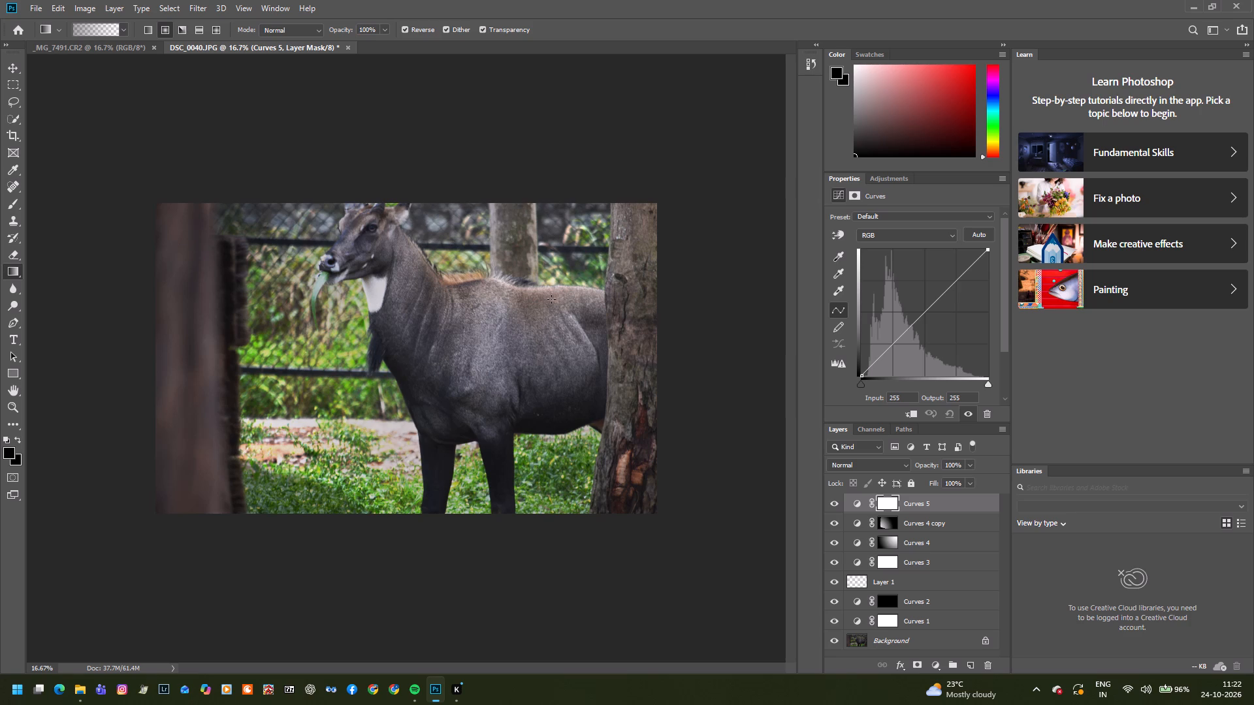
Duplicate Curves 5 and darken the copy with a lowered midtone point plus points at input 207, output 188 and input 18, output 13.
{"action": "key", "text": "ctrl+j"}
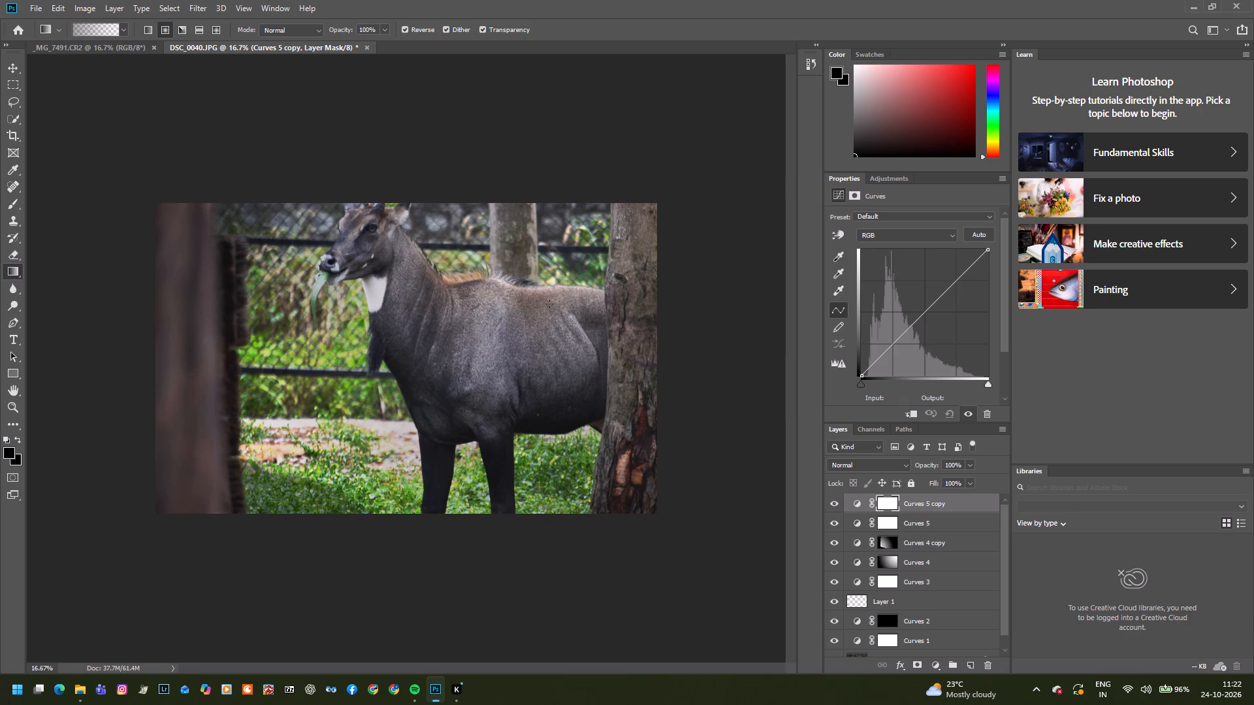
{"action": "left_click_drag", "start_coordinate": [923, 315], "coordinate": [927, 321]}
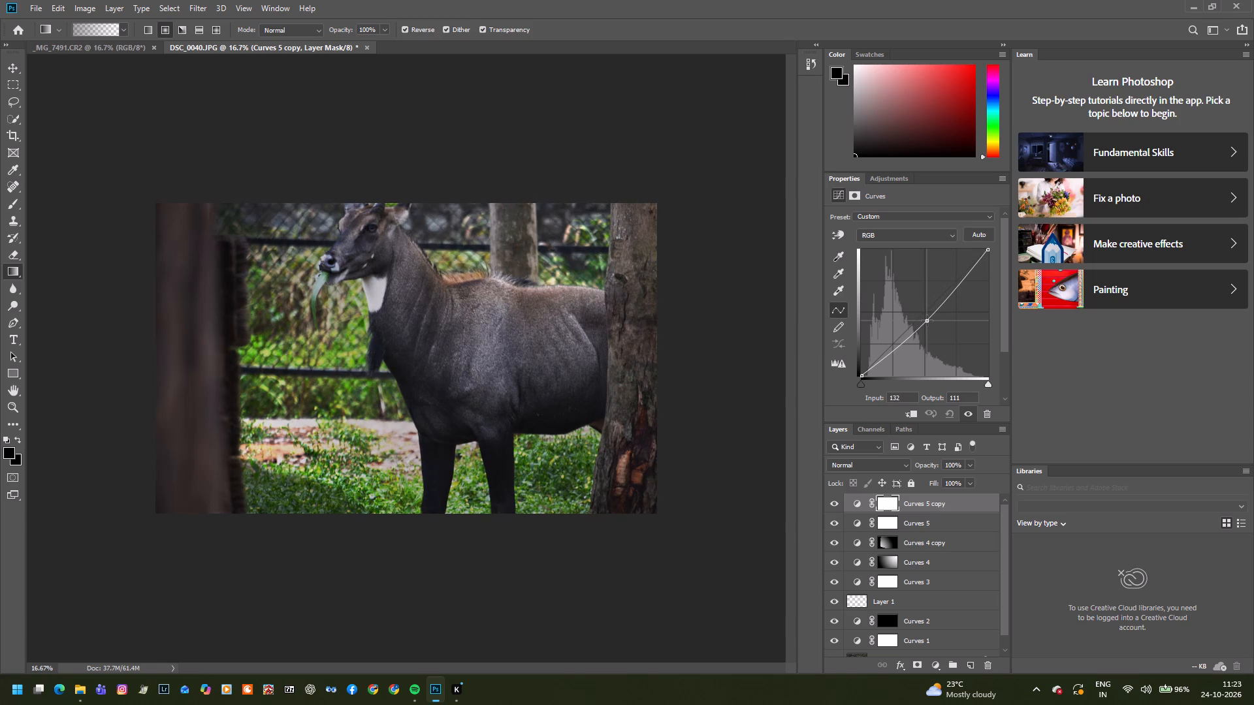
{"action": "left_click_drag", "start_coordinate": [927, 321], "coordinate": [929, 322]}
{"action": "left_click", "coordinate": [958, 283]}
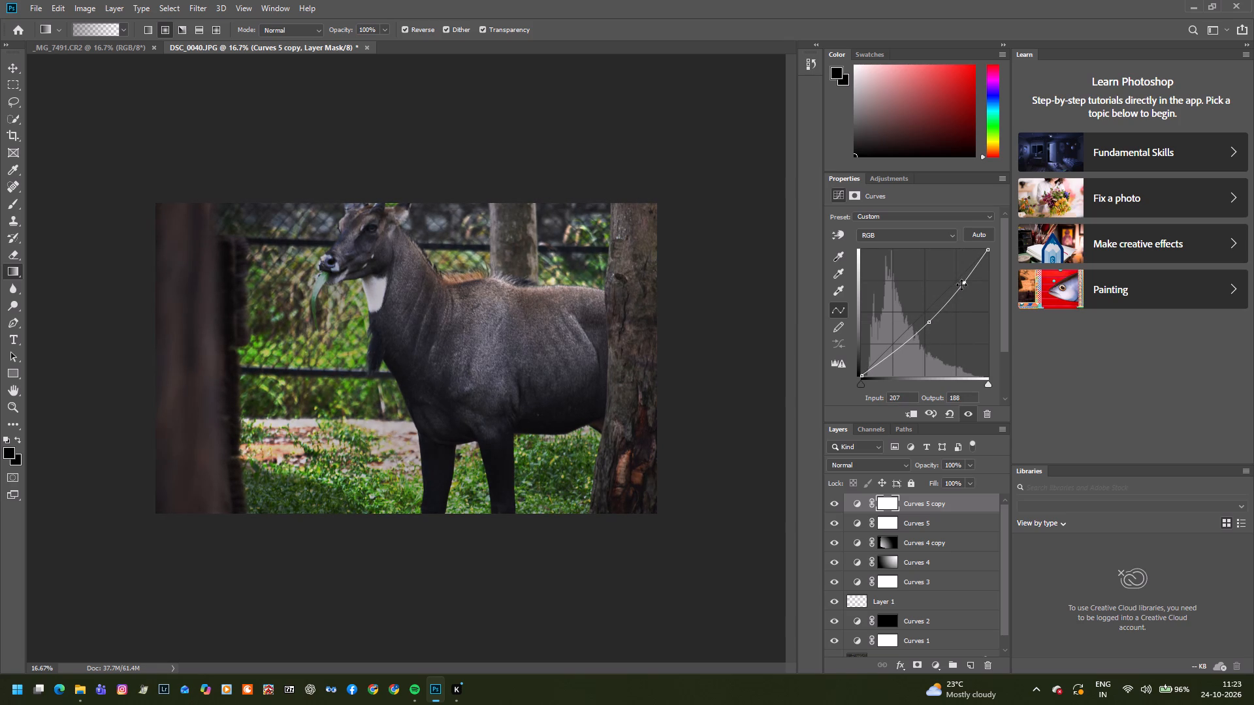
{"action": "left_click", "coordinate": [872, 366]}
Refine the Curves 5 copy curve with the midtone point at input 127, output 104 and the highlight point at input 187, output 188.
{"action": "left_click", "coordinate": [929, 324]}
{"action": "left_click_drag", "start_coordinate": [965, 284], "coordinate": [946, 284]}
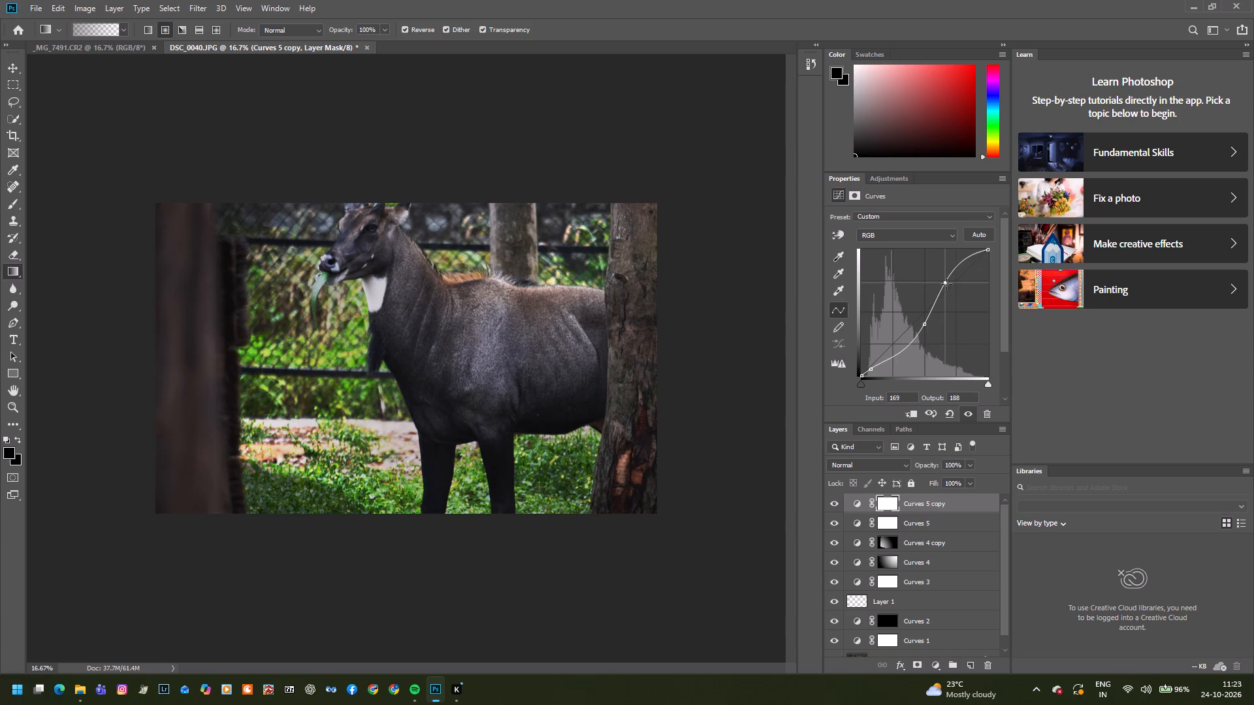
{"action": "left_click_drag", "start_coordinate": [946, 284], "coordinate": [964, 284]}
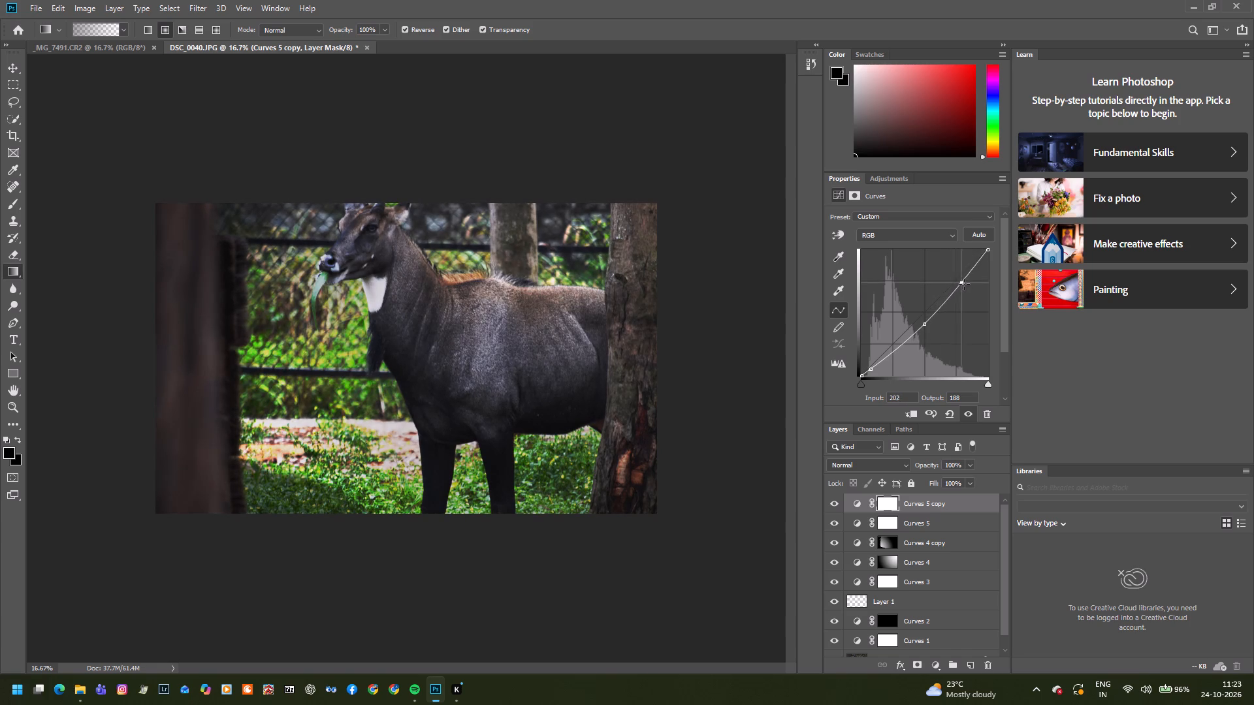
{"action": "left_click_drag", "start_coordinate": [964, 284], "coordinate": [960, 284]}
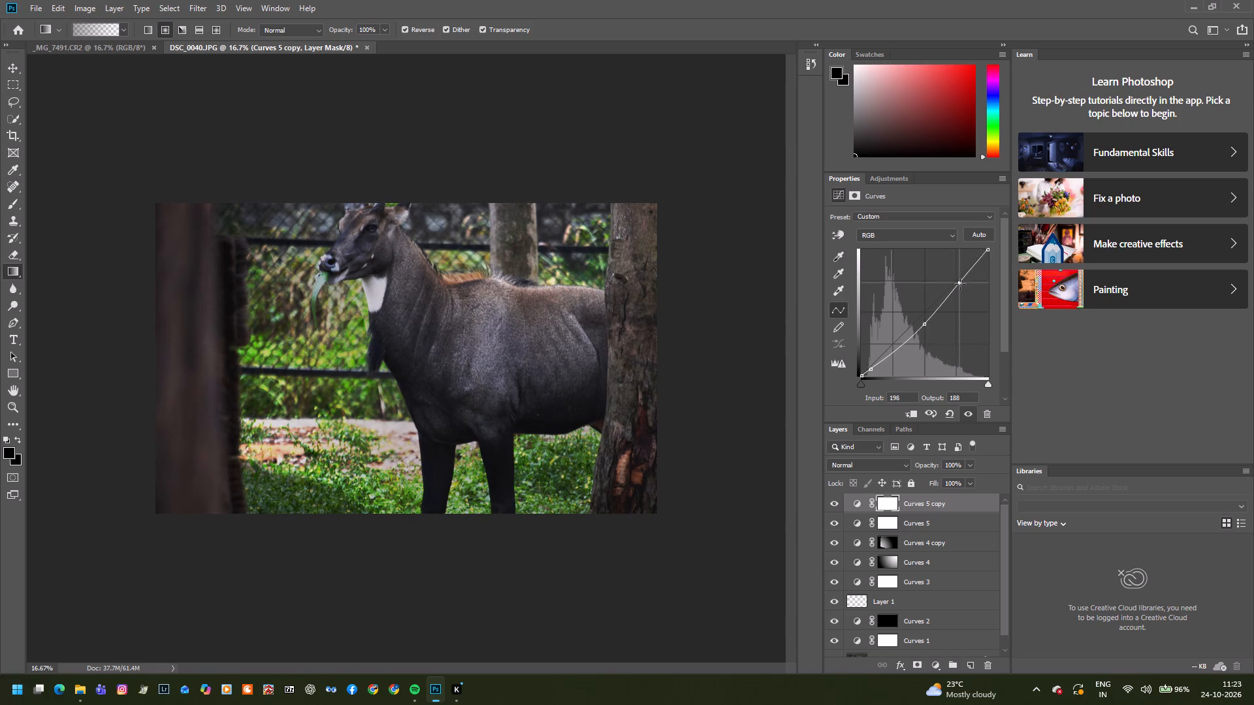
{"action": "left_click_drag", "start_coordinate": [960, 284], "coordinate": [956, 284]}
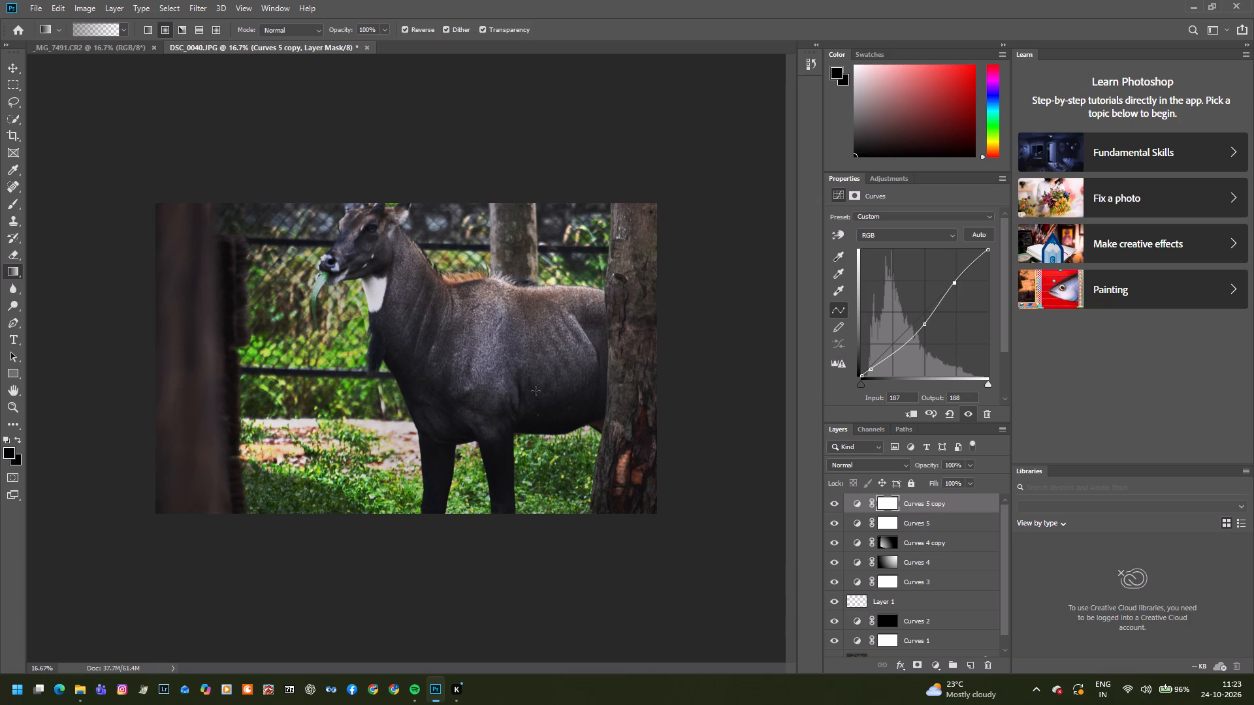
Duplicate Curves 5 copy and soften the duplicate's curve with a shadow point at input 54, output 55 and the midtone point at 118, 112.
{"action": "key", "text": "ctrl+j"}
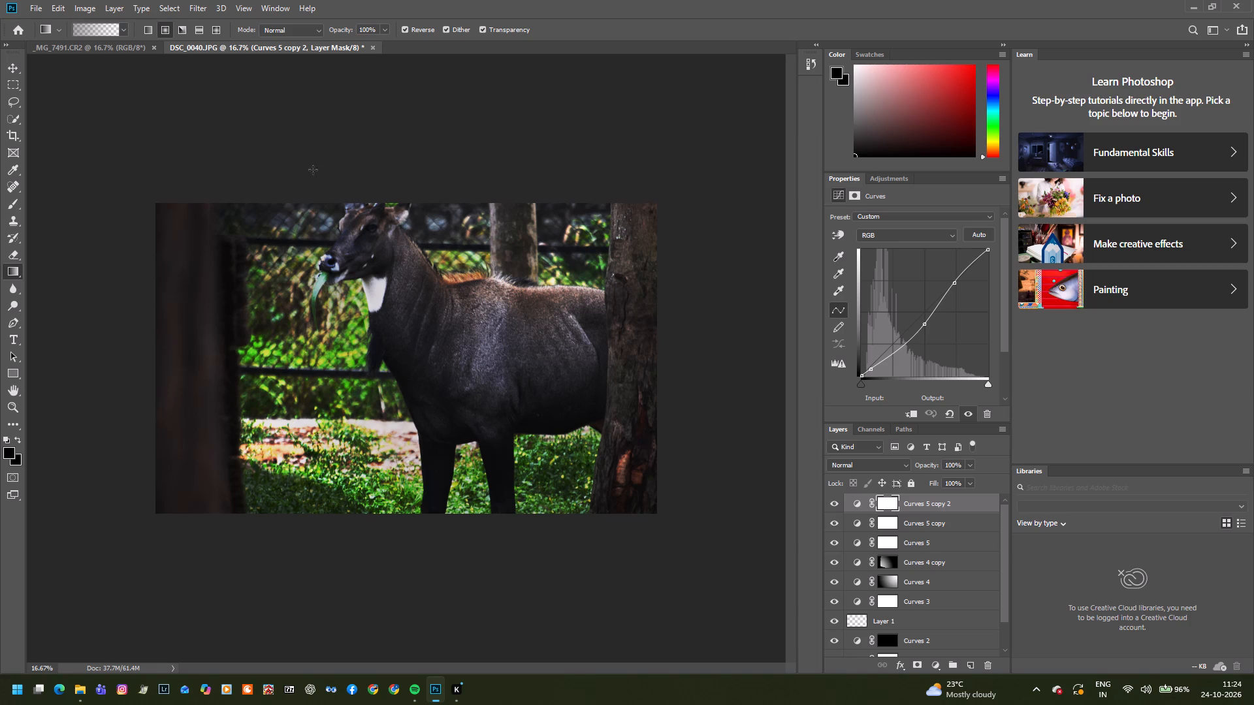
{"action": "left_click_drag", "start_coordinate": [894, 354], "coordinate": [888, 350]}
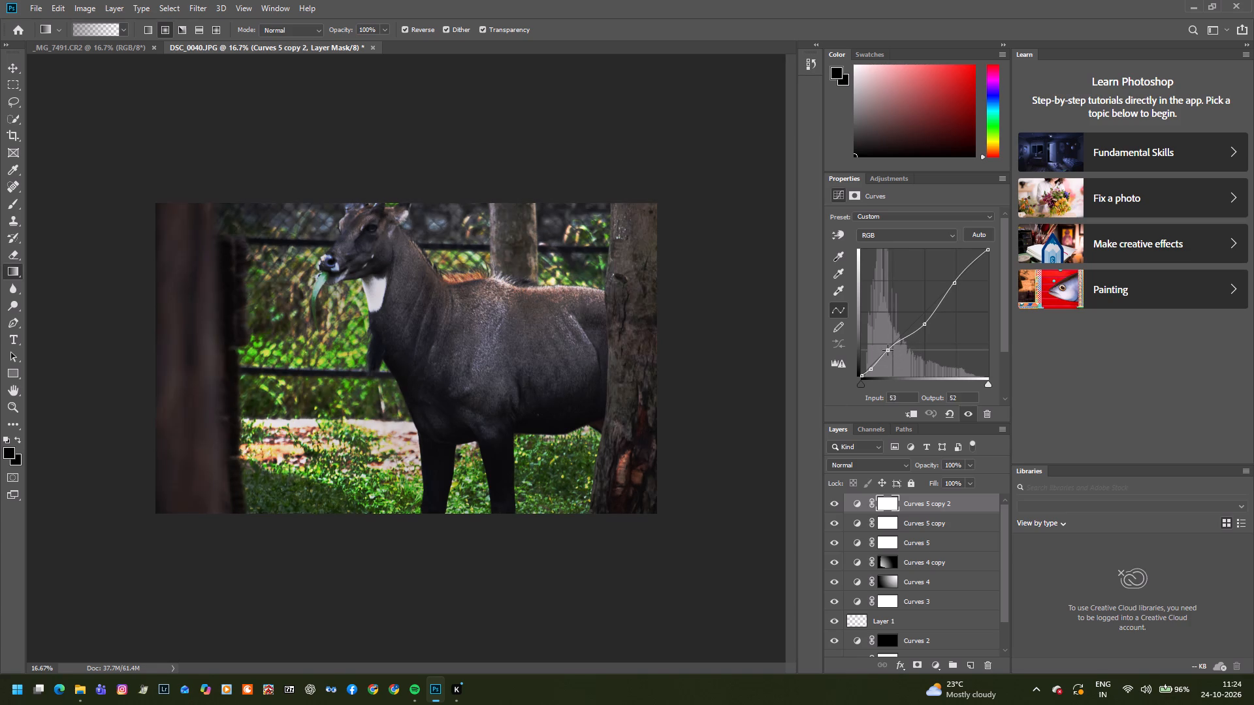
{"action": "left_click_drag", "start_coordinate": [888, 350], "coordinate": [888, 345]}
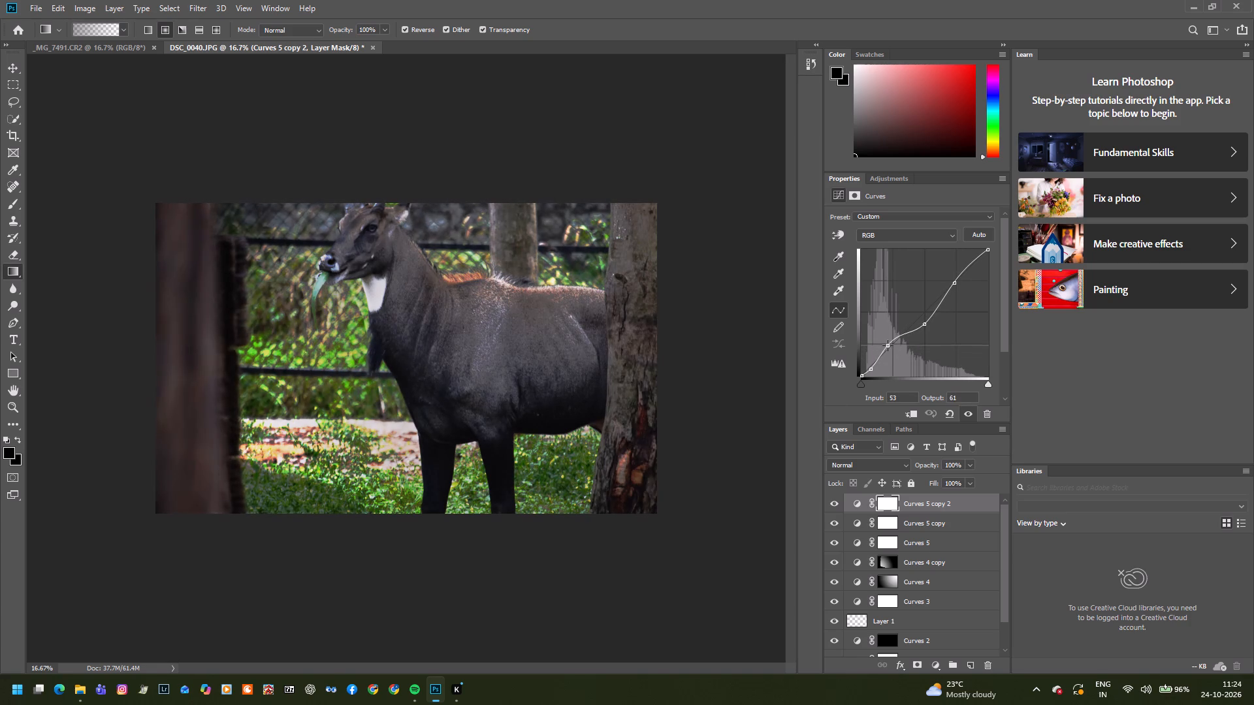
{"action": "left_click_drag", "start_coordinate": [888, 345], "coordinate": [888, 349]}
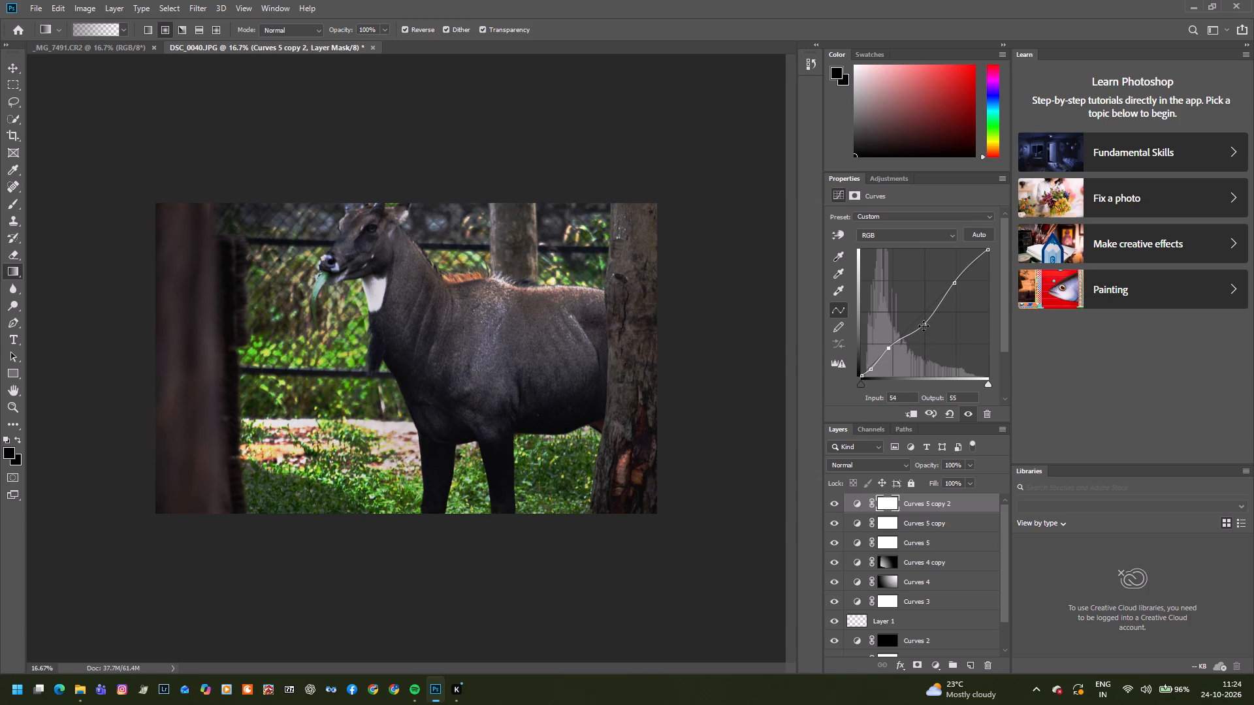
{"action": "left_click", "coordinate": [924, 325]}
{"action": "scroll", "coordinate": [561, 523], "scroll_direction": "down", "scroll_amount": 3}
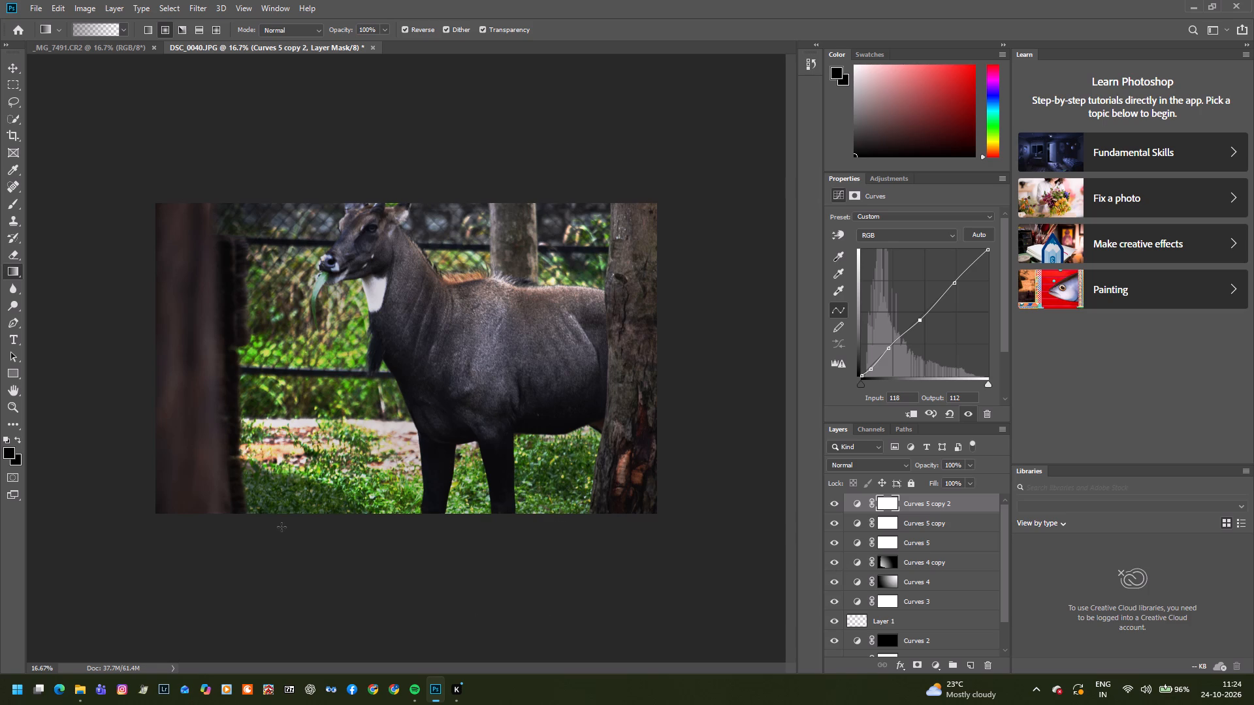
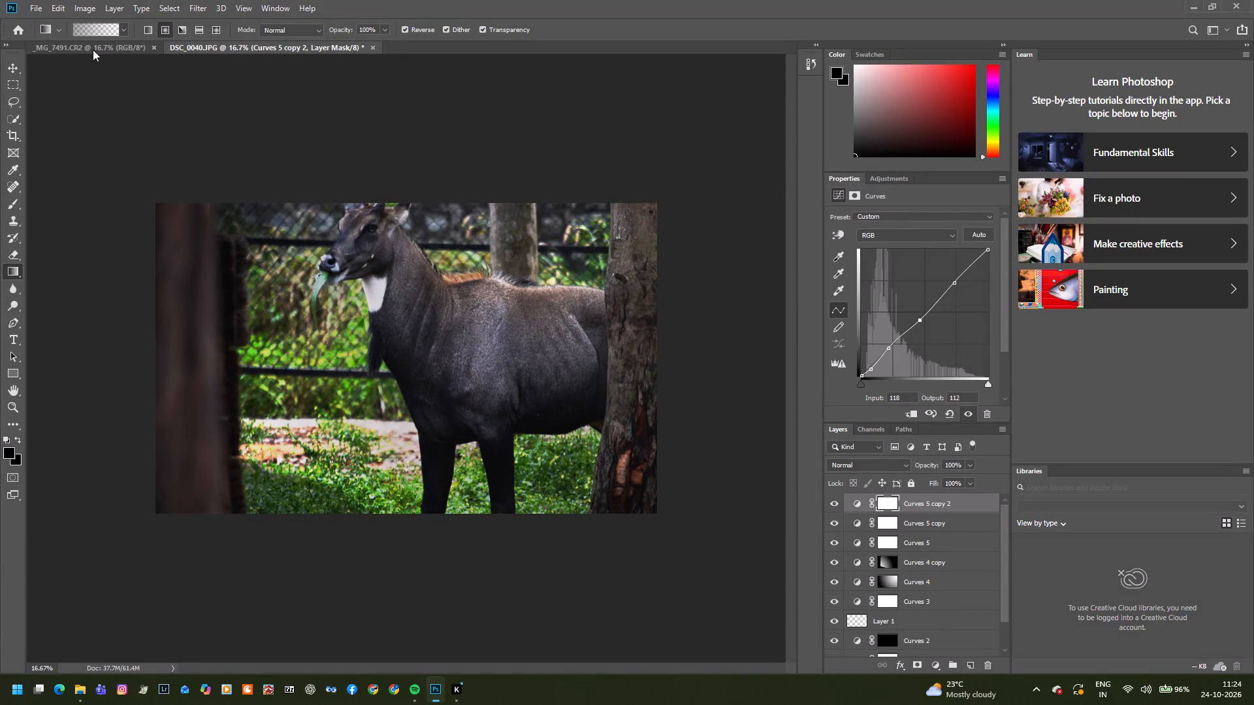
Fill the Curves 5 copy 2 mask with a linear black-and-white gradient running diagonally from the photo's upper-right tree to its lower-left corner.
{"action": "left_click", "coordinate": [150, 28]}
{"action": "left_click_drag", "start_coordinate": [649, 205], "coordinate": [515, 302]}
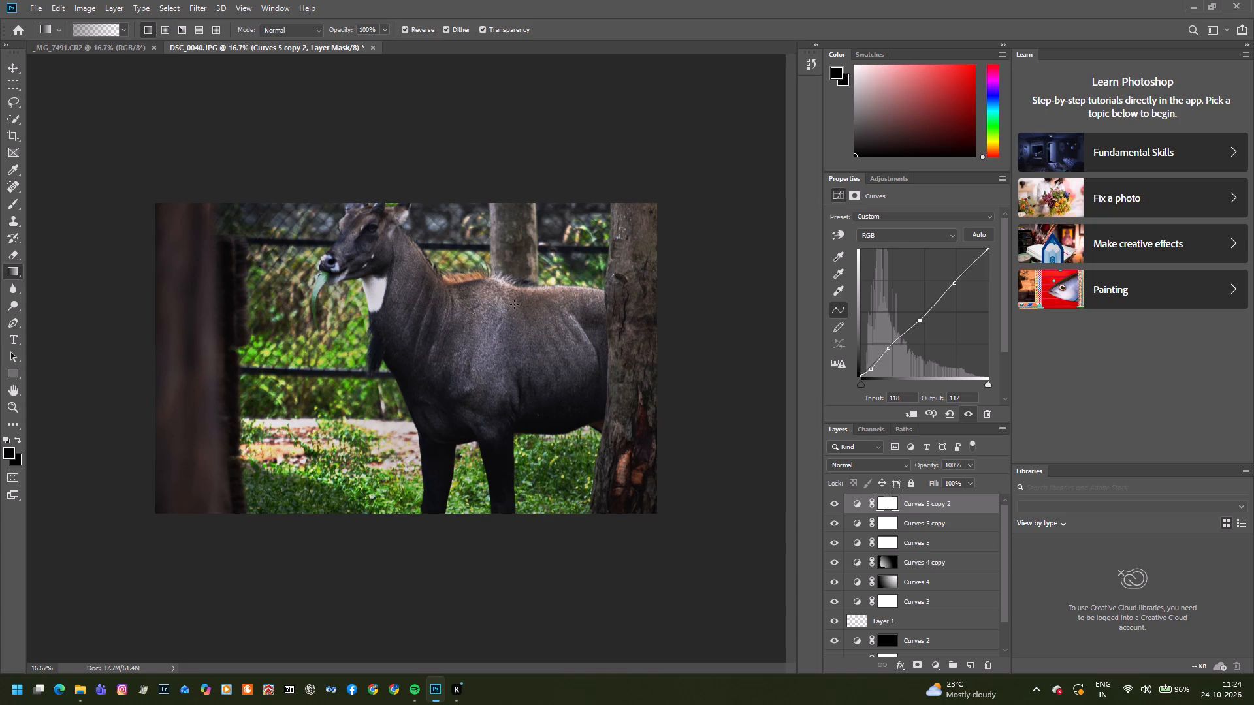
{"action": "left_click_drag", "start_coordinate": [626, 211], "coordinate": [398, 341]}
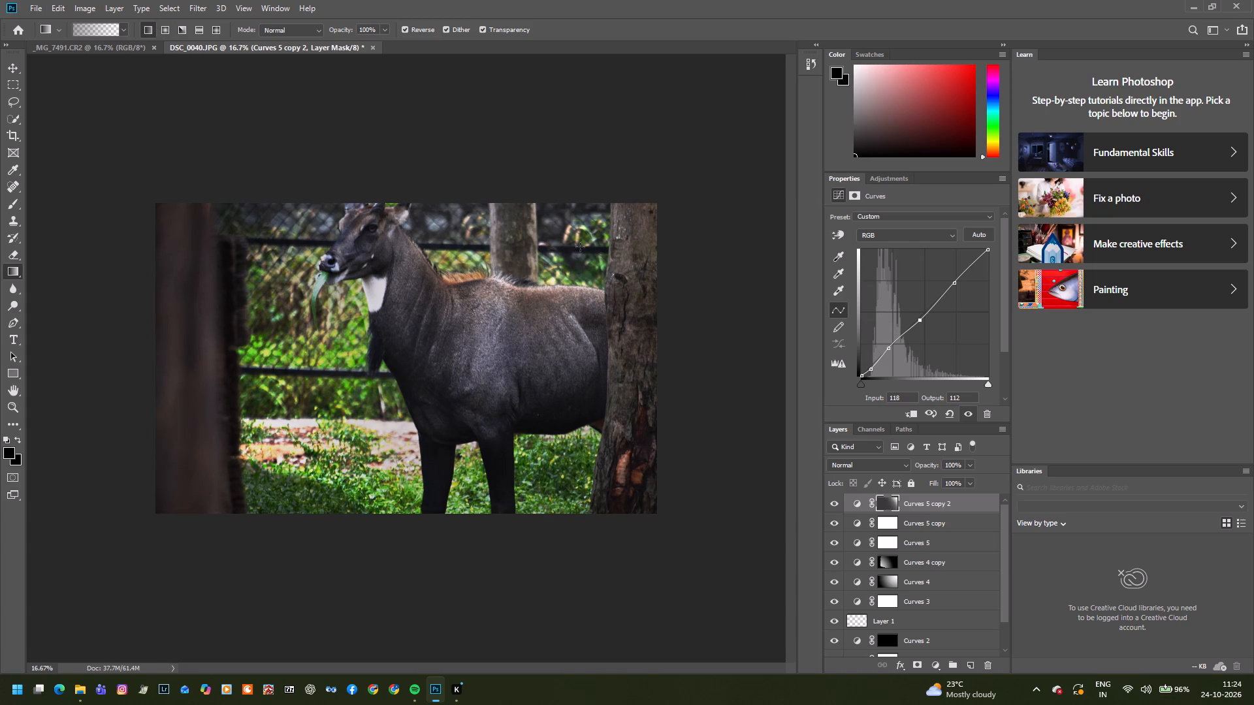
{"action": "left_click_drag", "start_coordinate": [588, 230], "coordinate": [175, 449]}
{"action": "right_click", "coordinate": [621, 211]}
{"action": "left_click", "coordinate": [663, 228]}
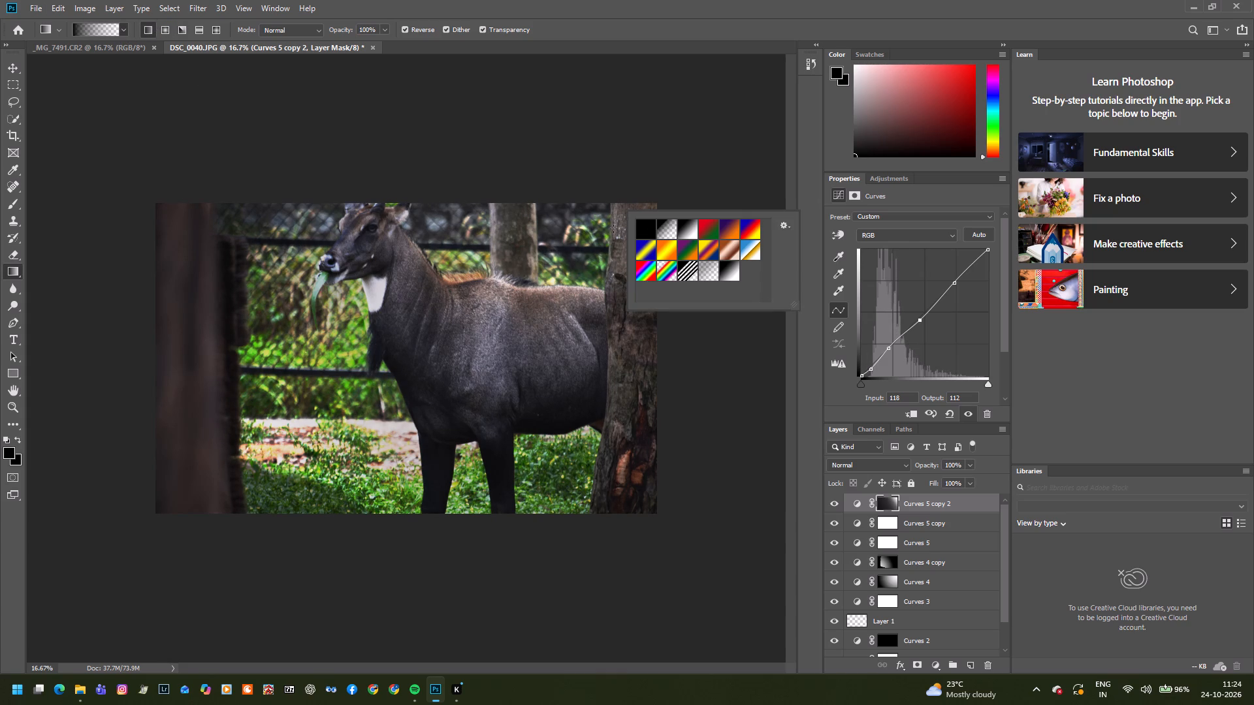
{"action": "double_click", "coordinate": [671, 231]}
{"action": "left_click_drag", "start_coordinate": [604, 221], "coordinate": [399, 345]}
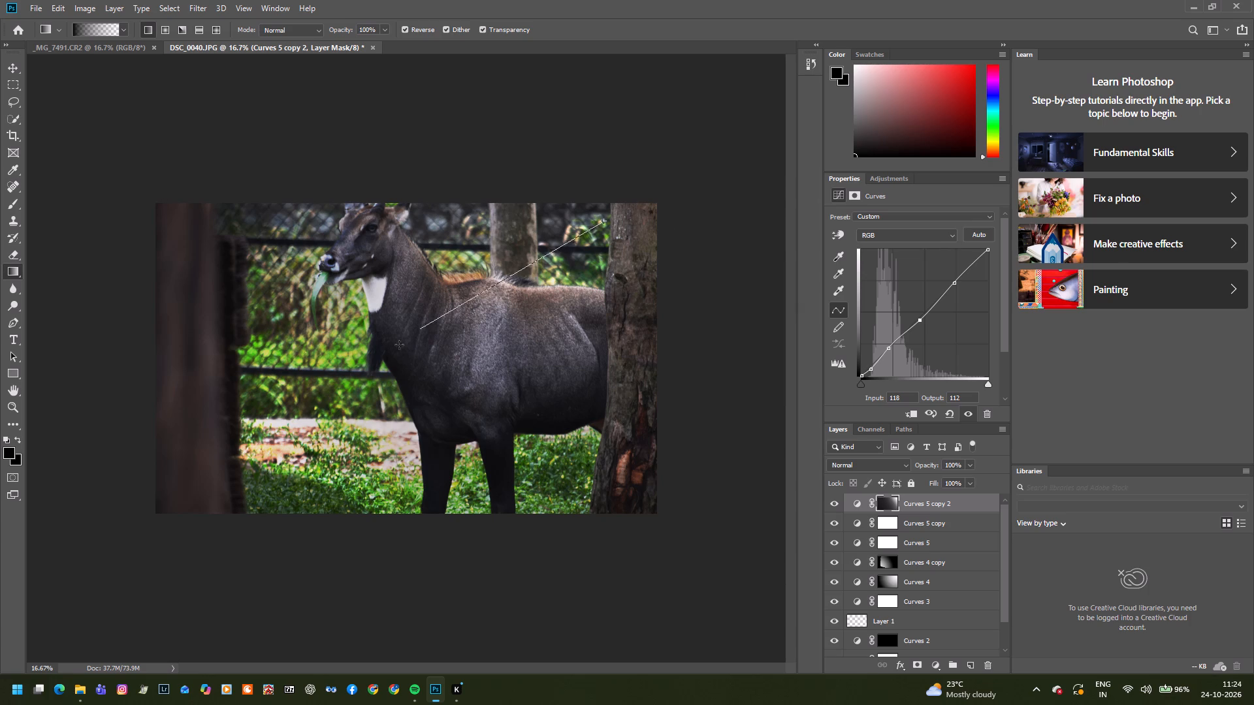
{"action": "left_click_drag", "start_coordinate": [399, 345], "coordinate": [249, 460]}
{"action": "right_click", "coordinate": [577, 218]}
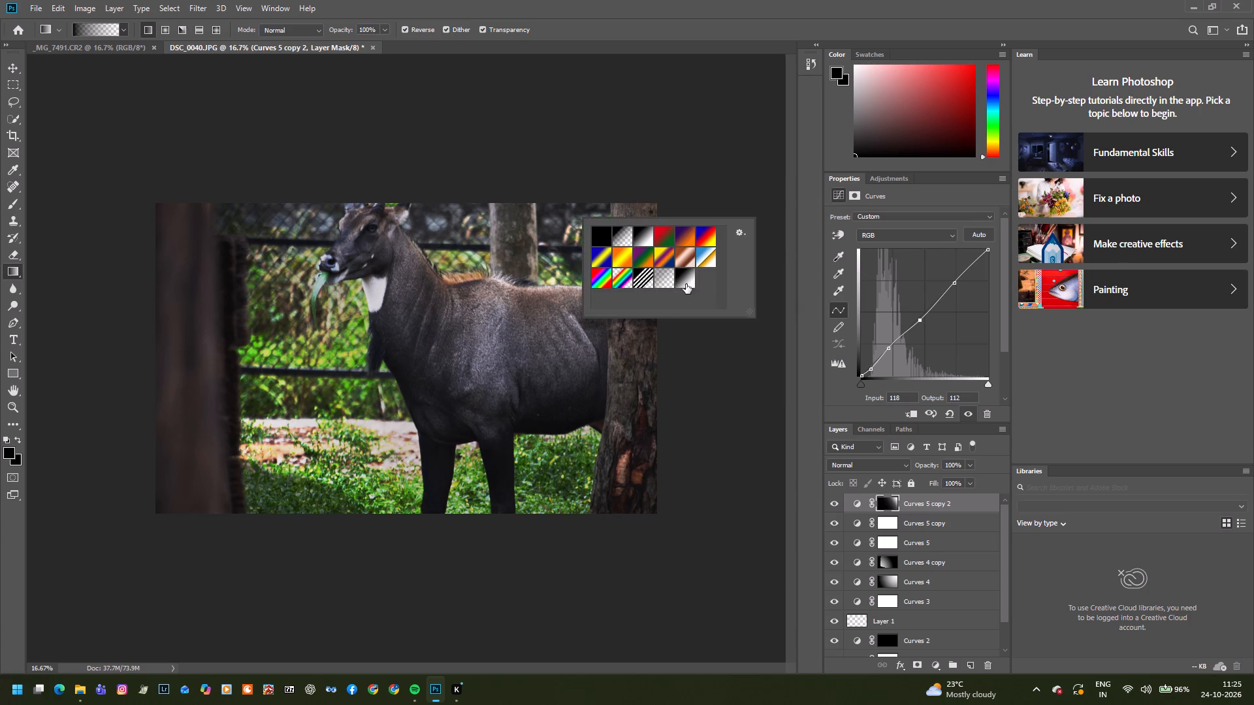
{"action": "double_click", "coordinate": [686, 284]}
{"action": "left_click_drag", "start_coordinate": [577, 242], "coordinate": [246, 399]}
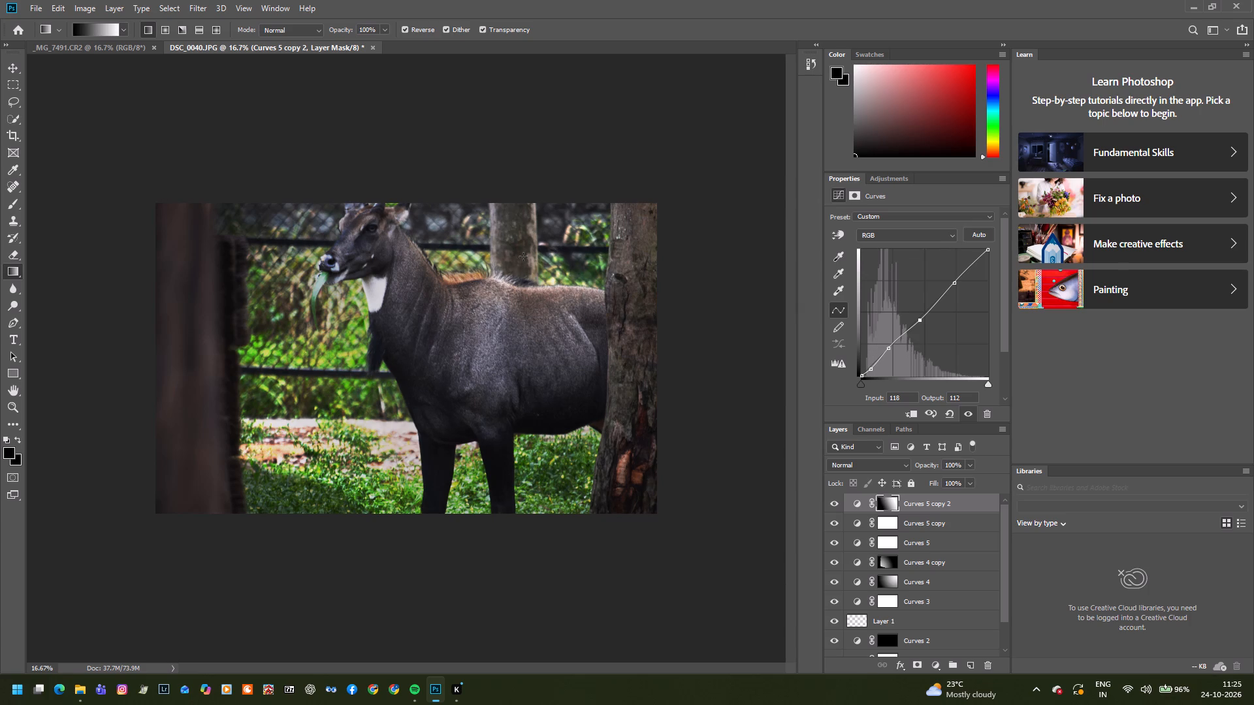
{"action": "left_click_drag", "start_coordinate": [596, 216], "coordinate": [161, 495]}
Move the highlight point on the Curves 5 copy 2 curve to input 167, output 184.
{"action": "left_click_drag", "start_coordinate": [955, 281], "coordinate": [952, 294]}
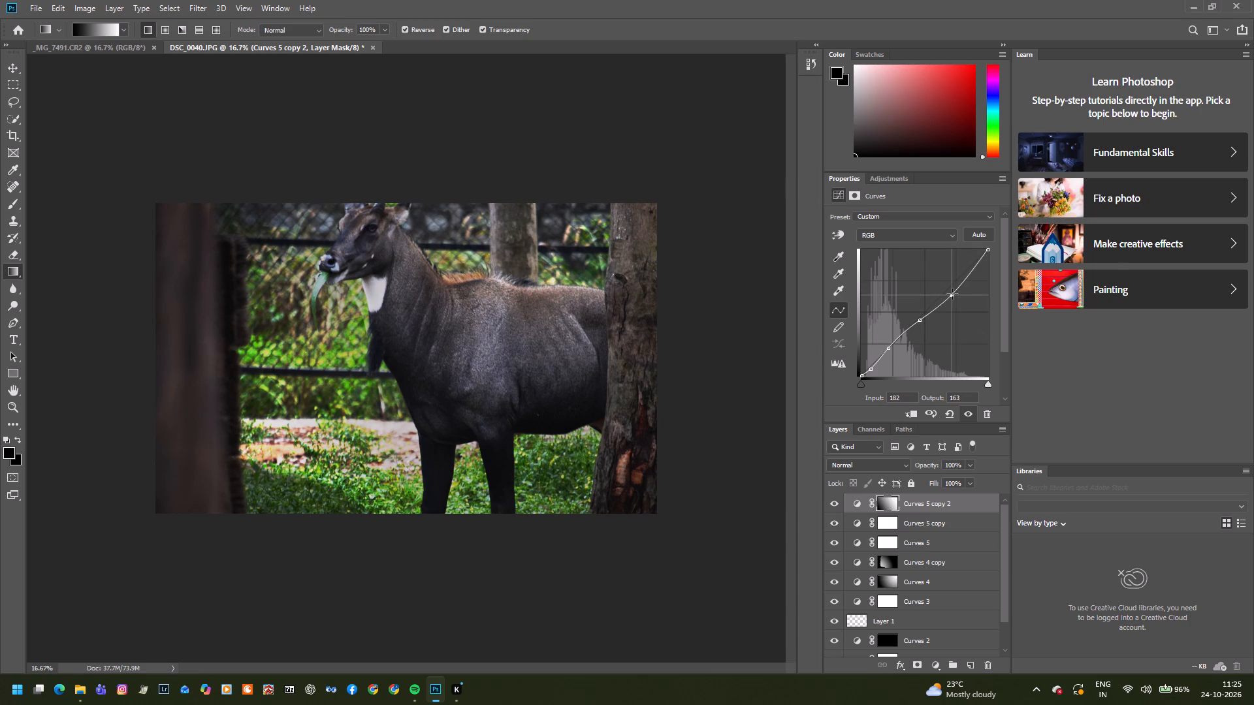
{"action": "left_click_drag", "start_coordinate": [952, 294], "coordinate": [945, 283]}
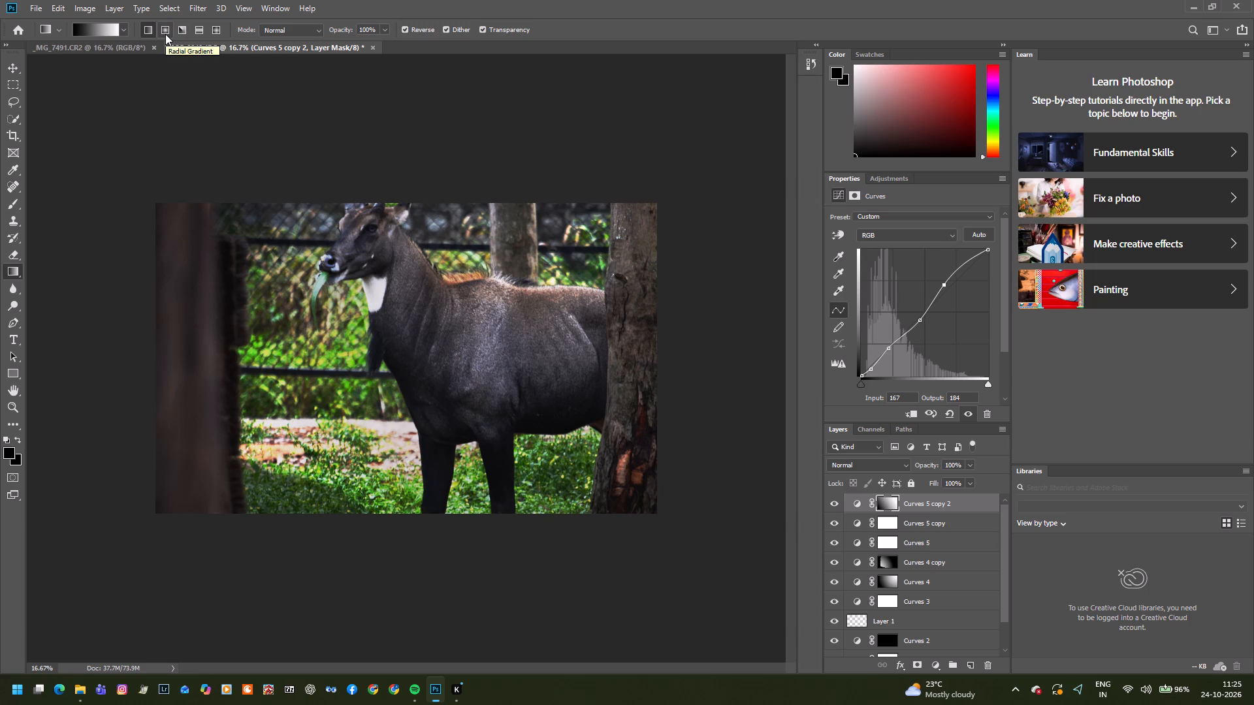
Invert the gradient mask of Curves 5 copy 2.
{"action": "key", "text": "ctrl+i"}
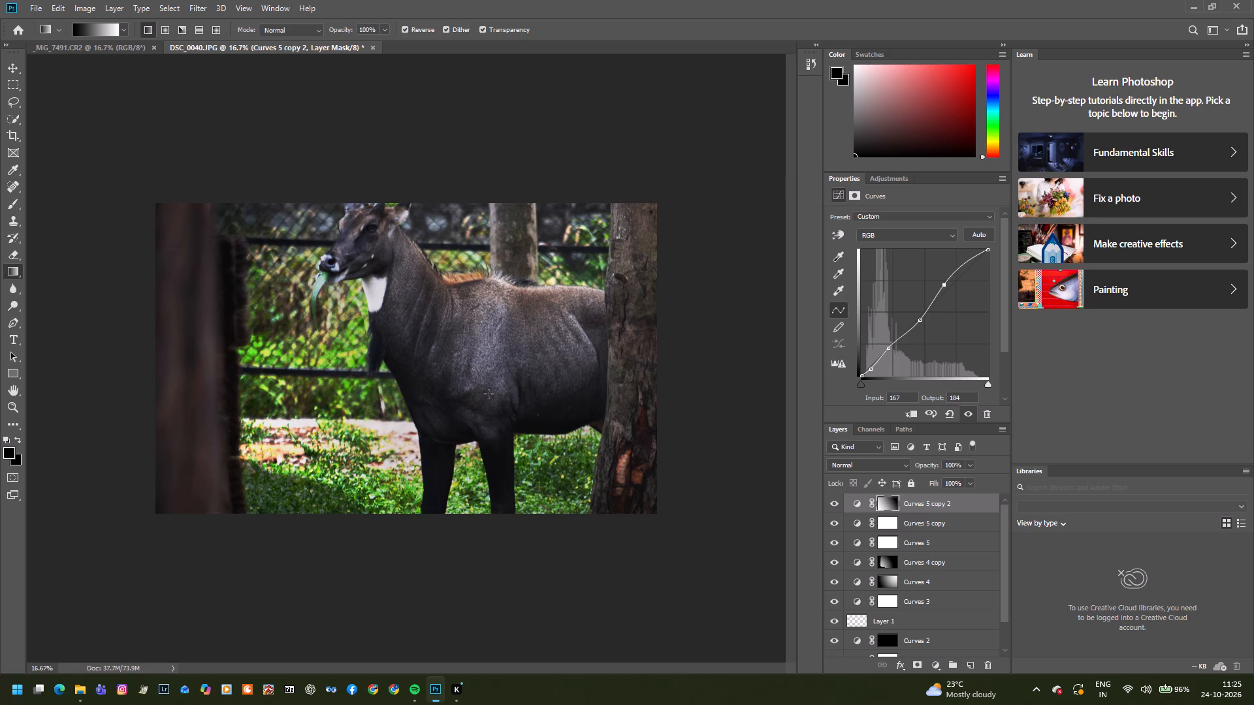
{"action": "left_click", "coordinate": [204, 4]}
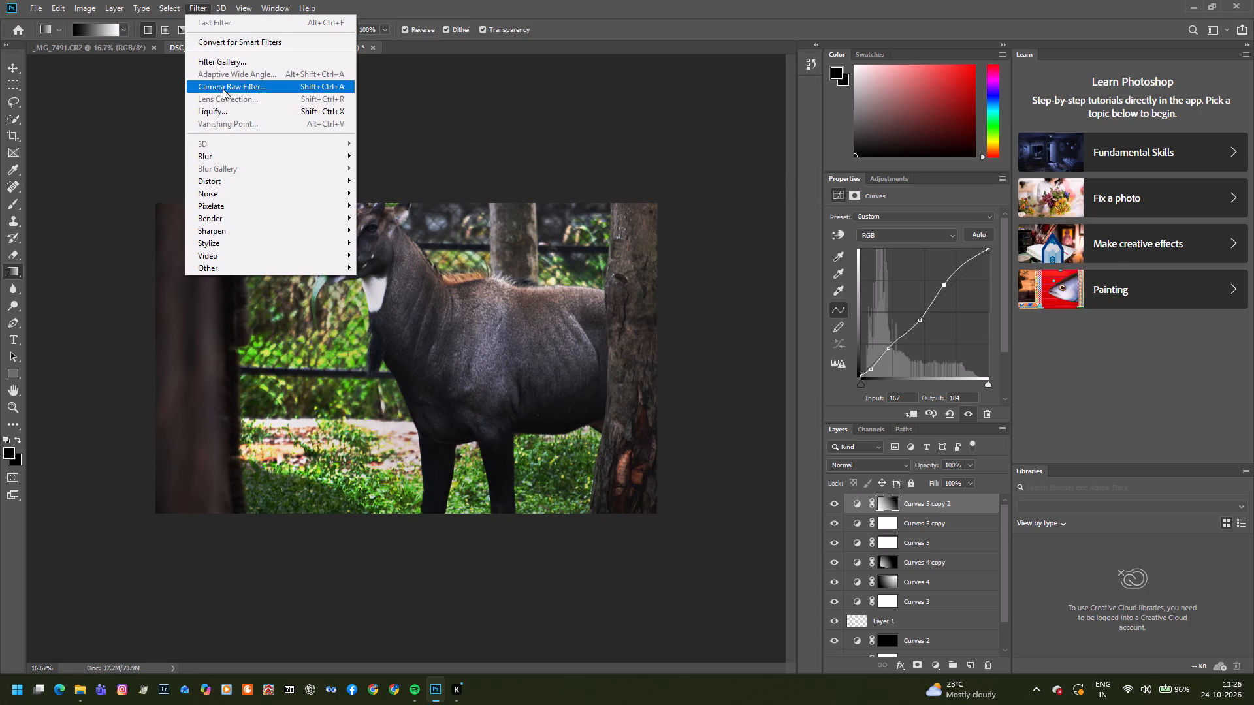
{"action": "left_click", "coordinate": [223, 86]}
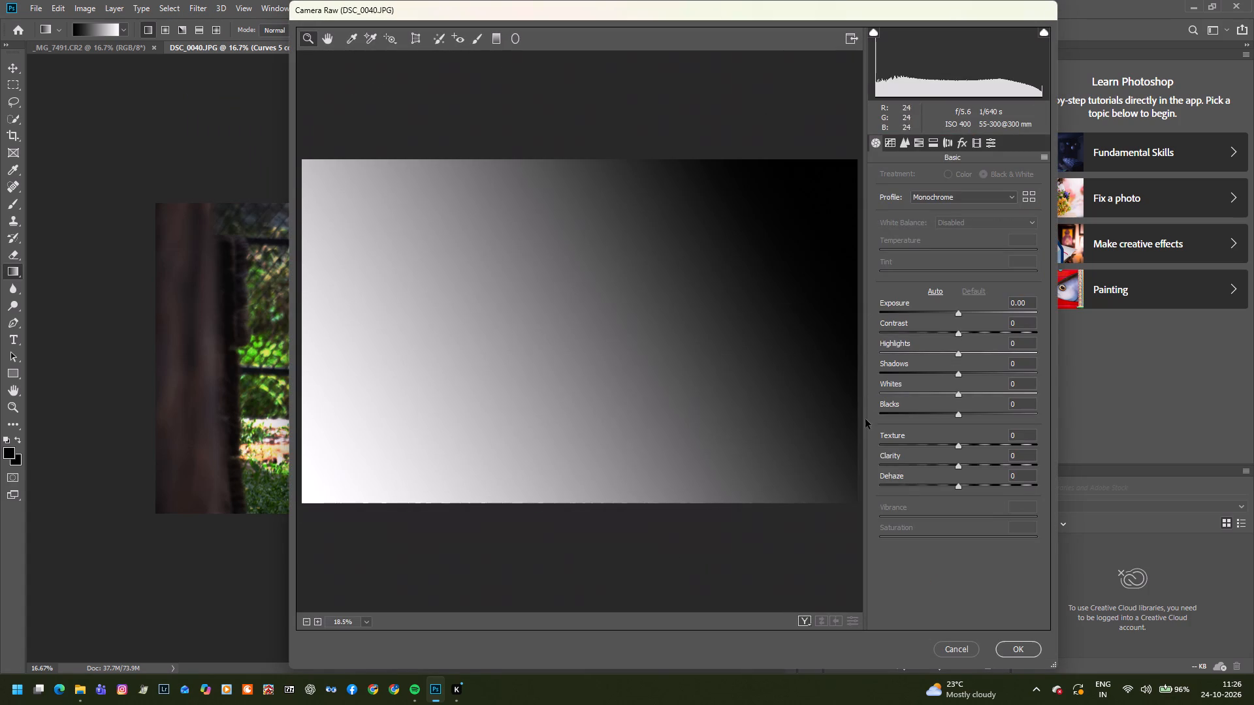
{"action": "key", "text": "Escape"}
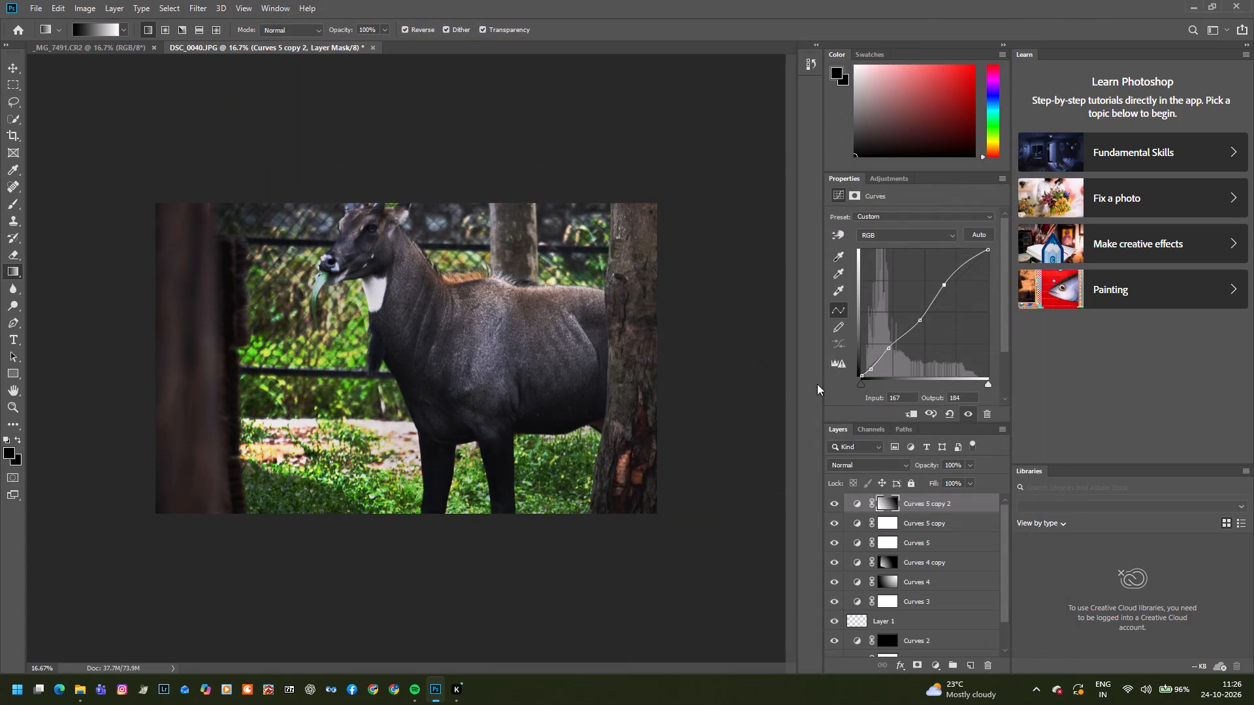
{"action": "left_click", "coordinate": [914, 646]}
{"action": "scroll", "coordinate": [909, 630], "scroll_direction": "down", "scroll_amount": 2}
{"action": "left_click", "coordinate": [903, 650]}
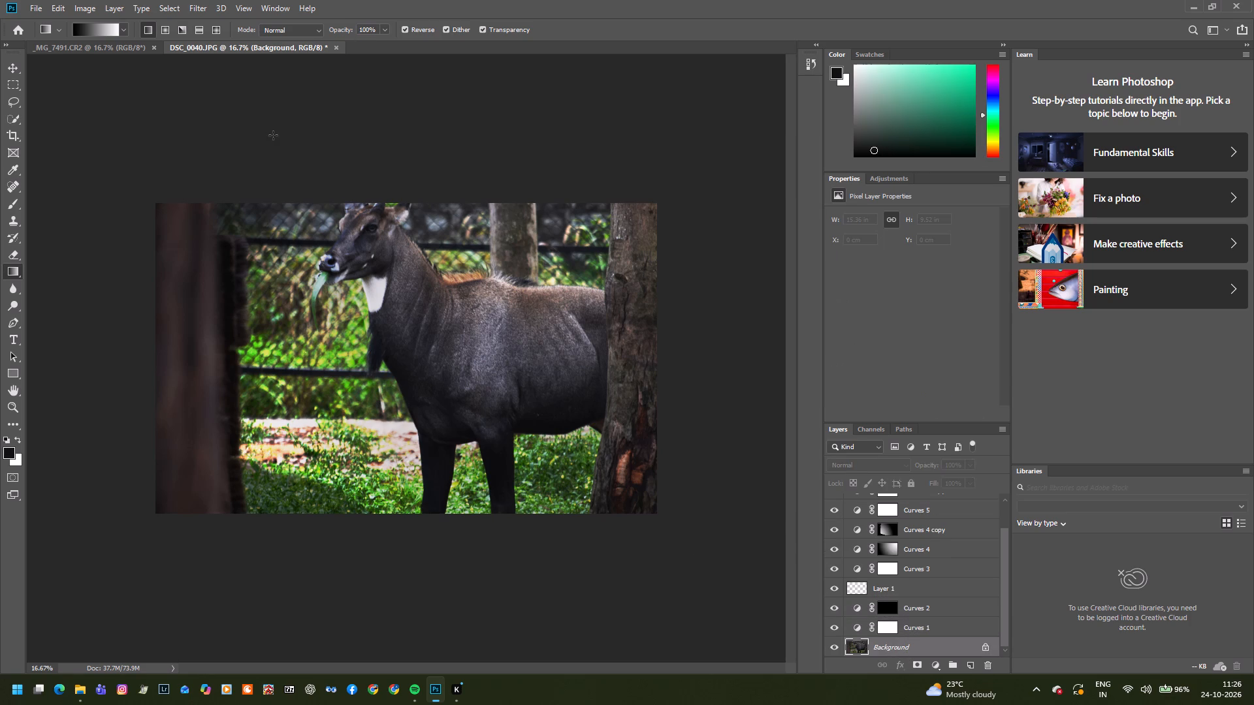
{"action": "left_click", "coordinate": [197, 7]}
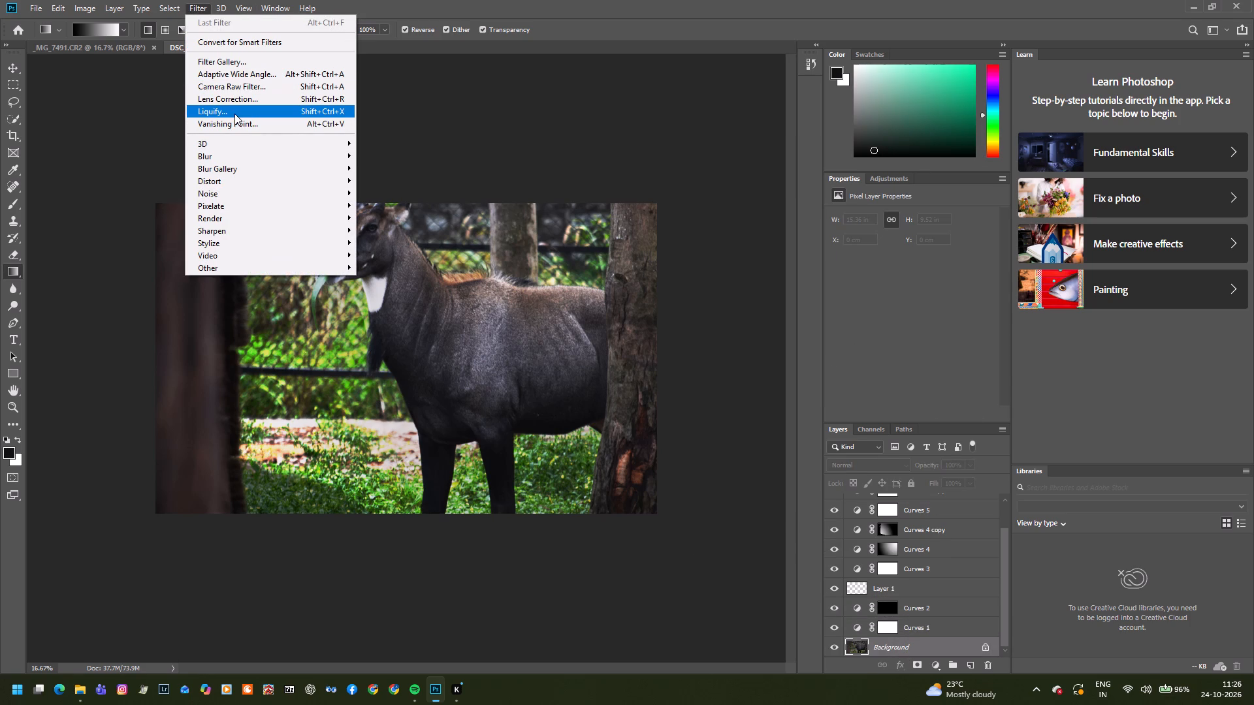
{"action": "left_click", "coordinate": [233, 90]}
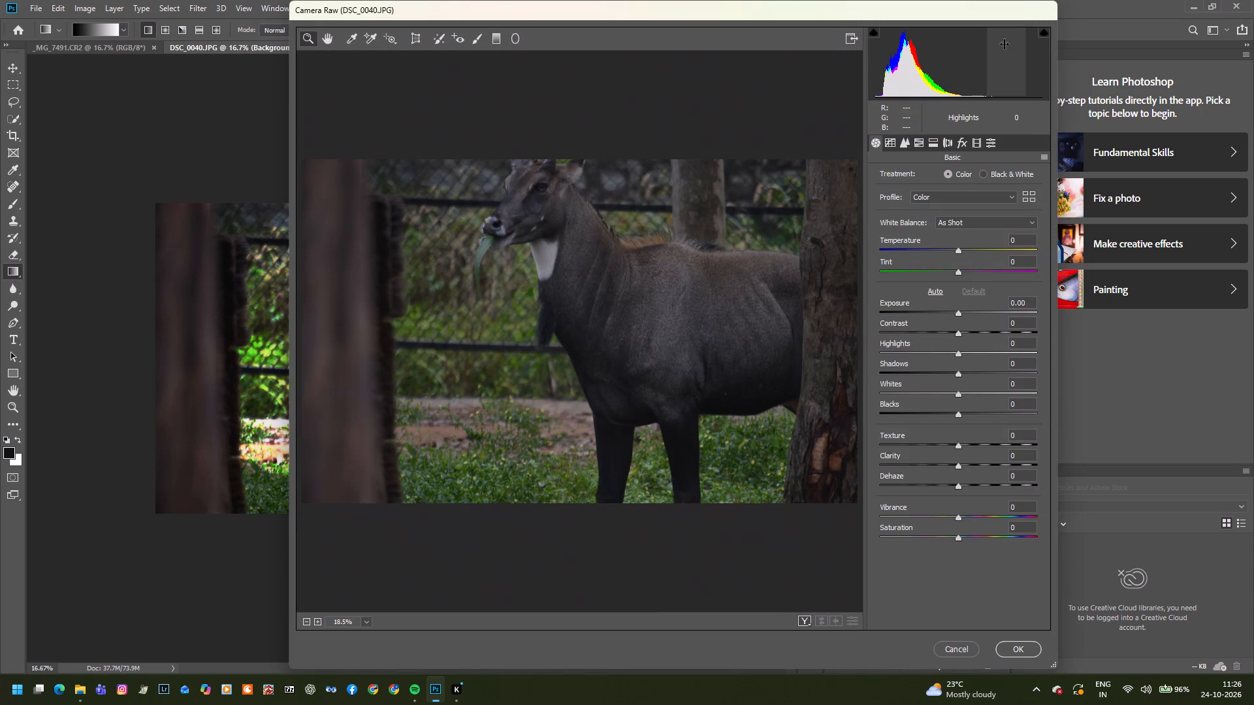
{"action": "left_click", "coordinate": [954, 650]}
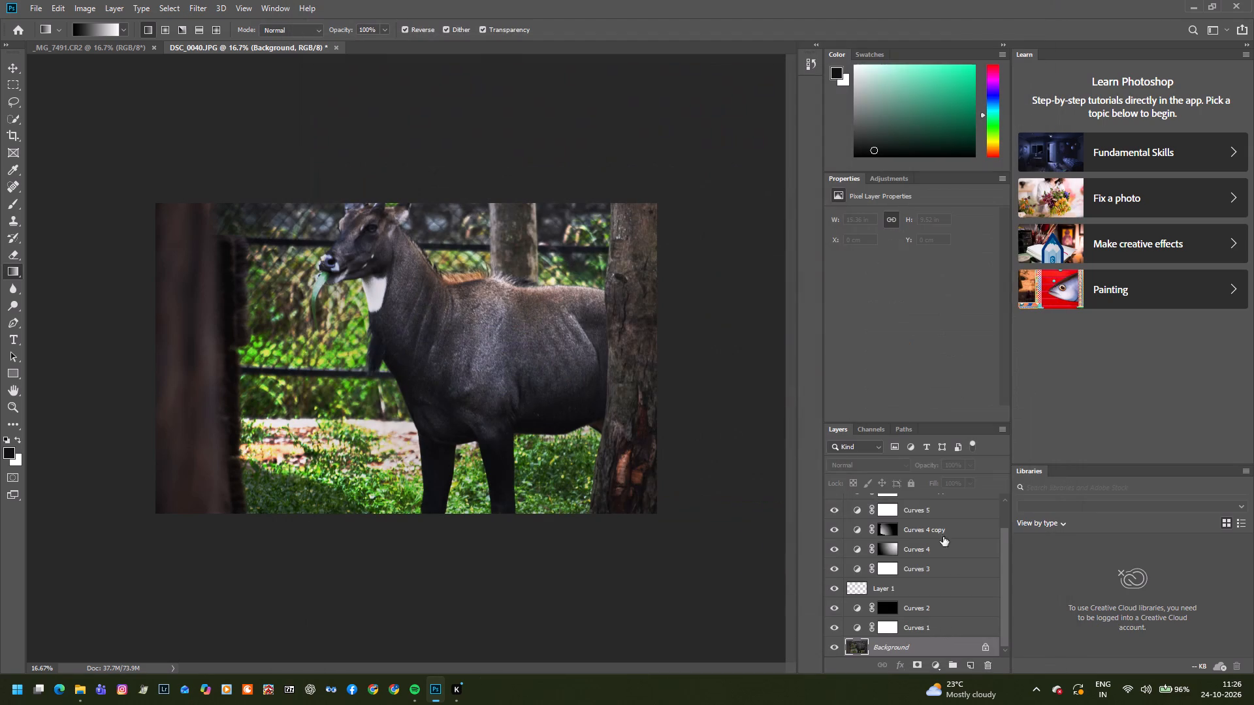
Select the Curves 5 layer and run the Camera Raw Filter on its mask with all settings at their defaults.
{"action": "scroll", "coordinate": [905, 540], "scroll_direction": "up", "scroll_amount": 4}
{"action": "left_click", "coordinate": [918, 555]}
{"action": "left_click", "coordinate": [931, 539]}
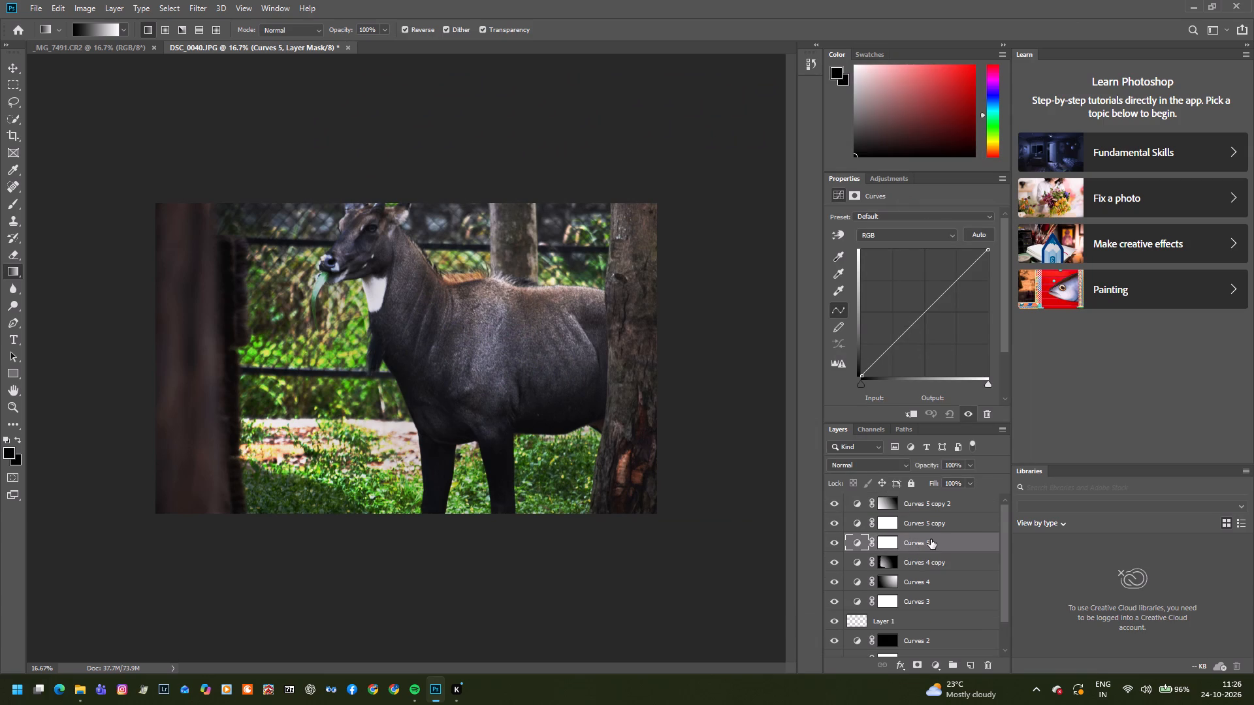
{"action": "left_click", "coordinate": [925, 525]}
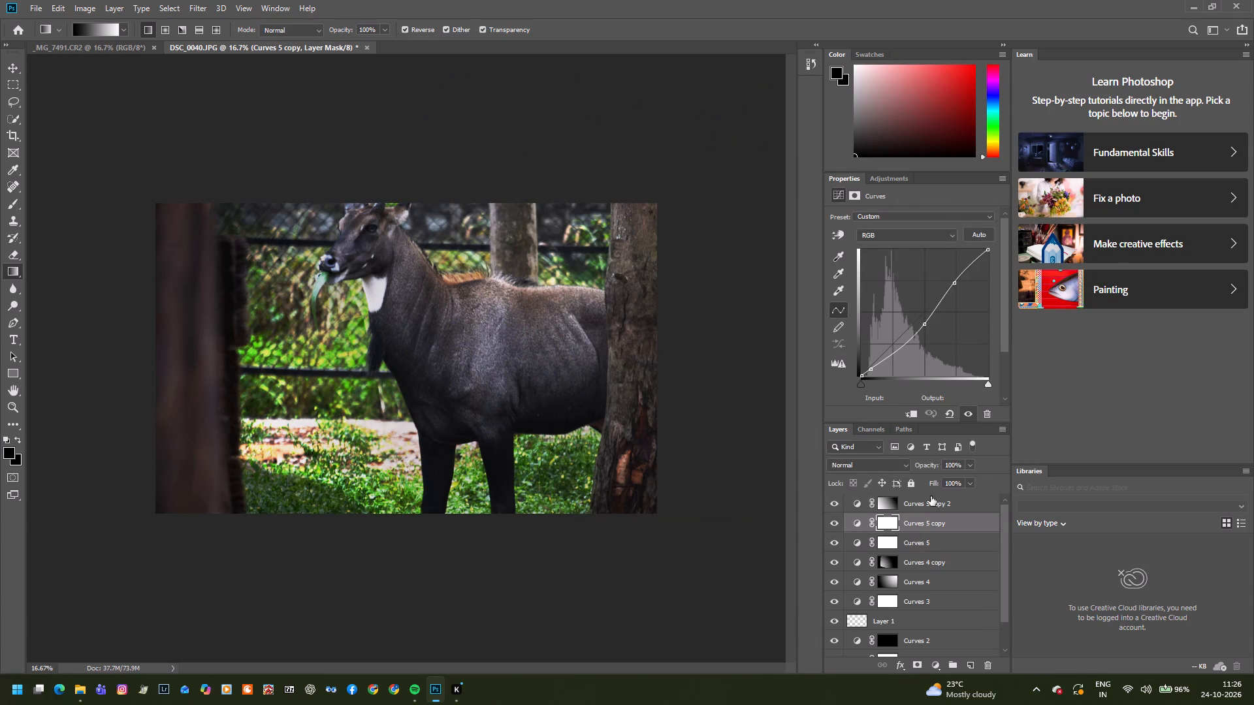
{"action": "left_click", "coordinate": [931, 496]}
{"action": "left_click", "coordinate": [925, 527]}
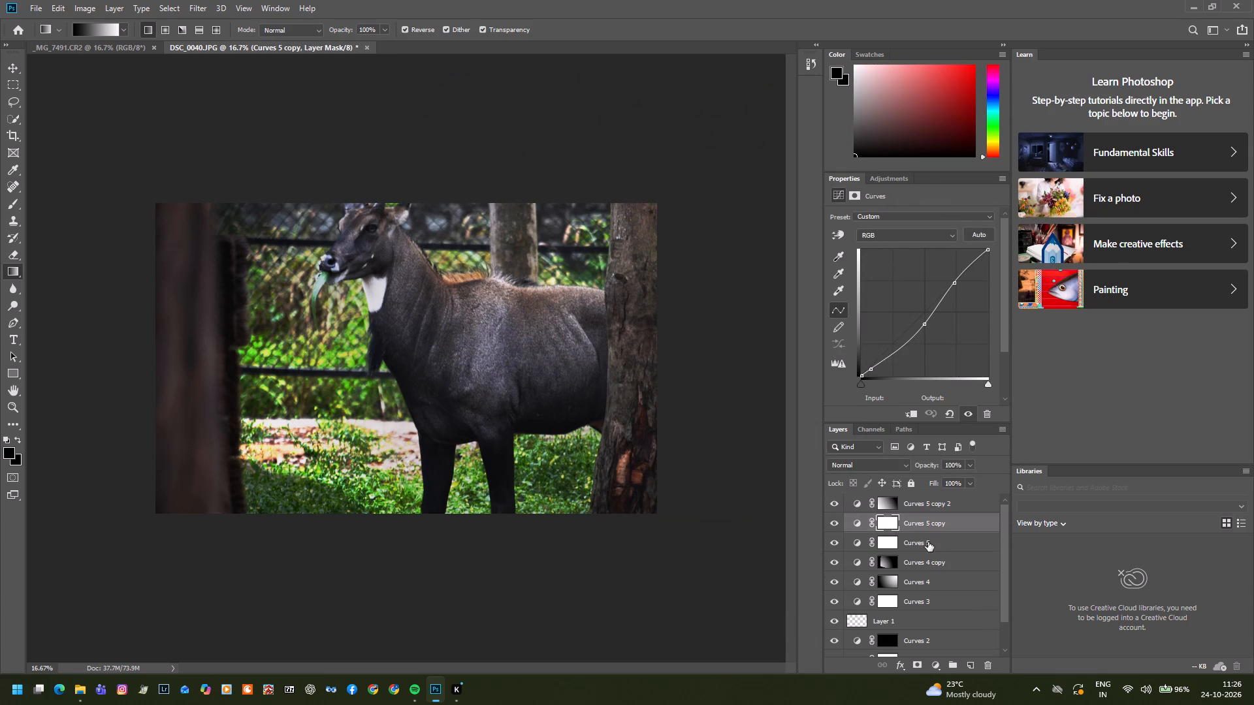
{"action": "left_click", "coordinate": [928, 547]}
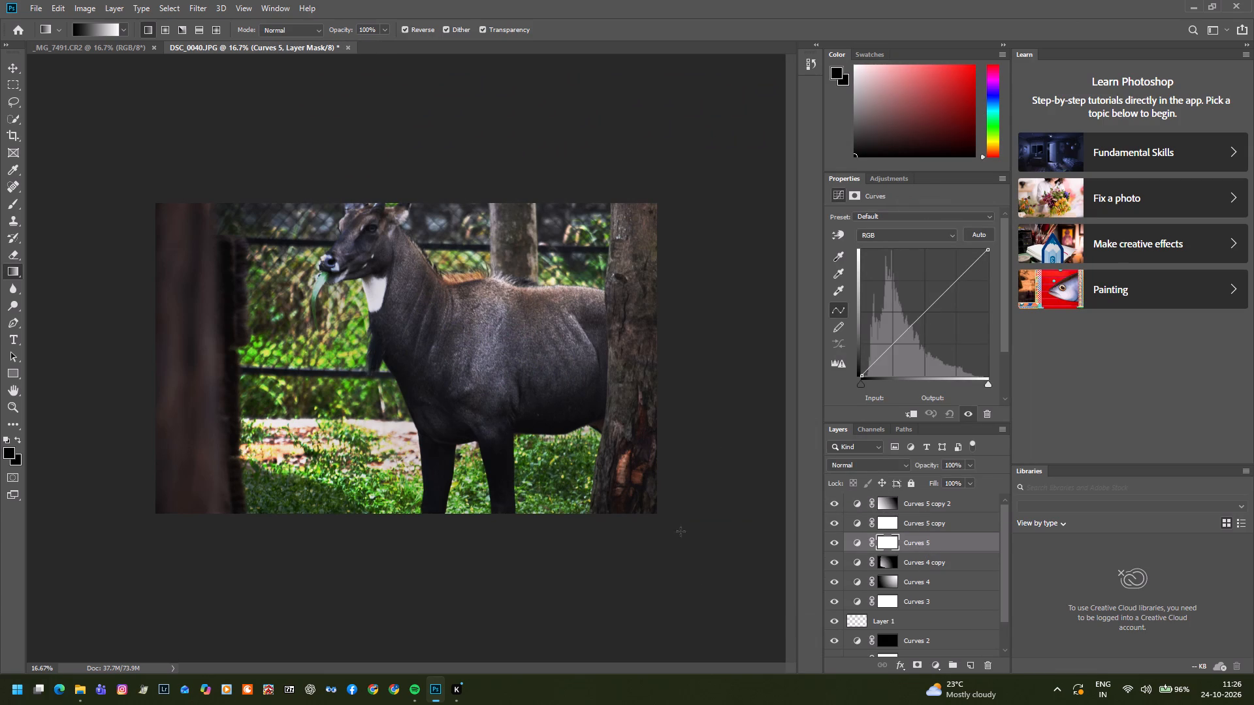
{"action": "left_click", "coordinate": [183, 10]}
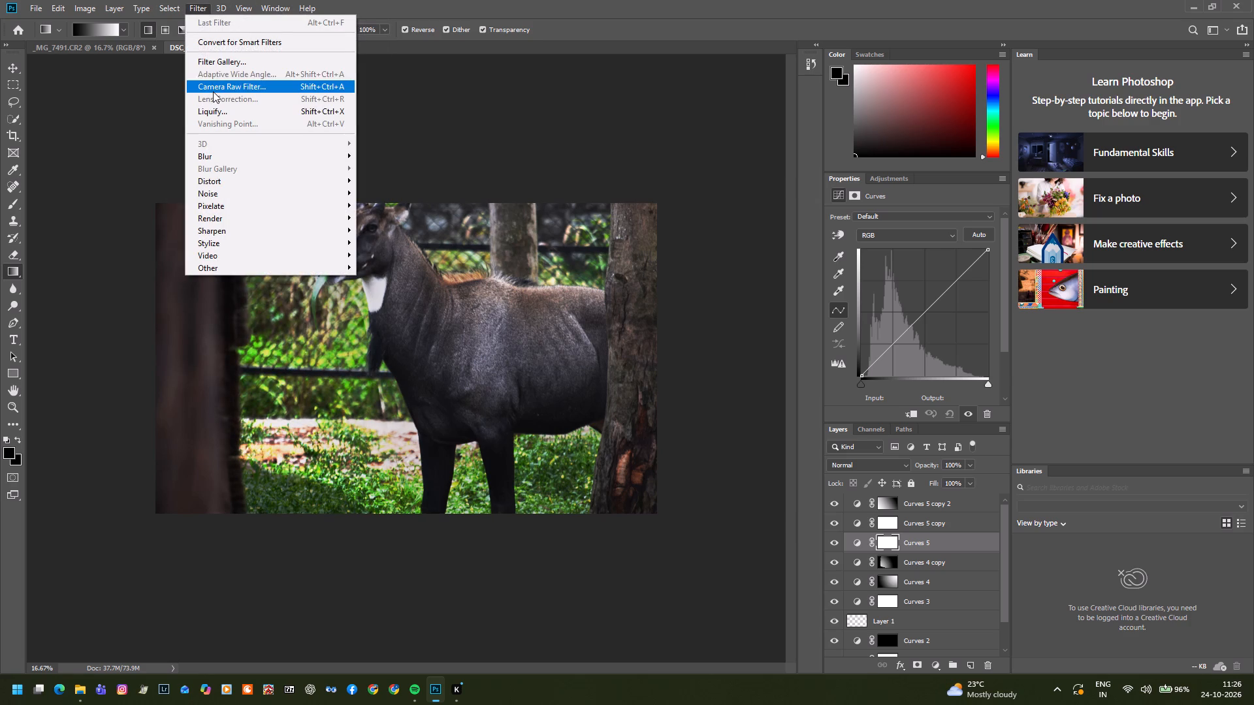
{"action": "left_click", "coordinate": [224, 86]}
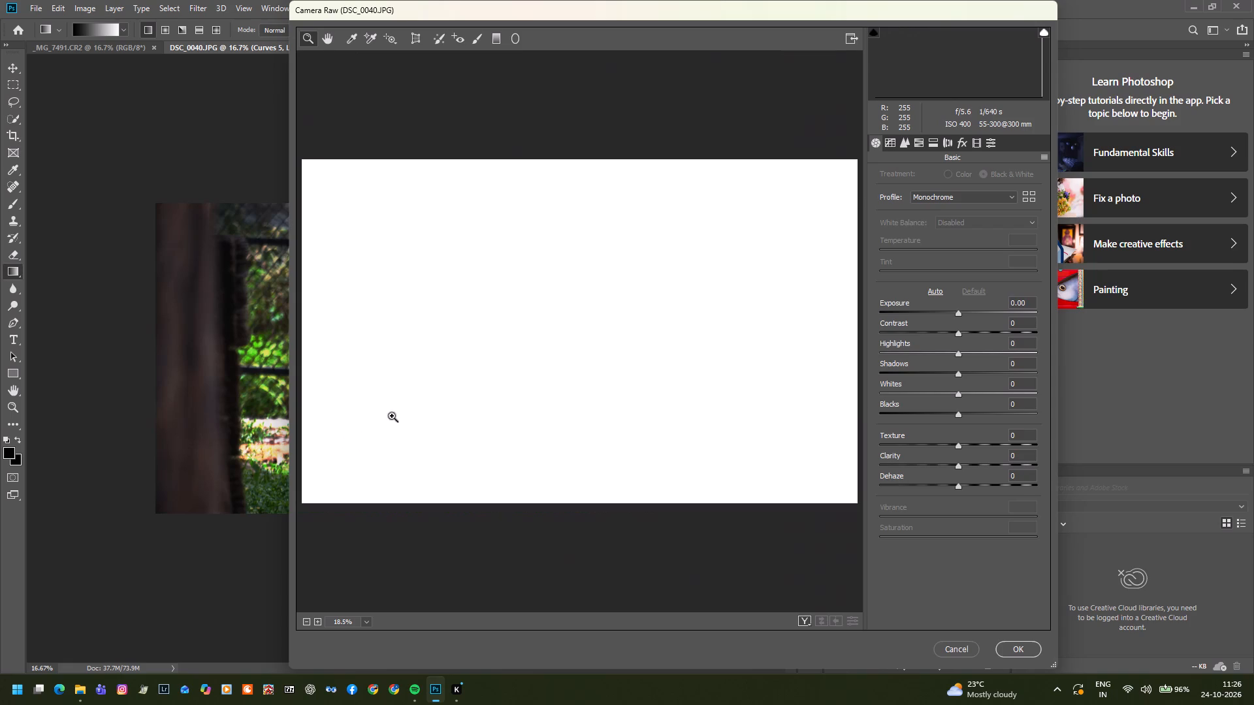
{"action": "left_click", "coordinate": [415, 403]}
{"action": "left_click", "coordinate": [415, 402]}
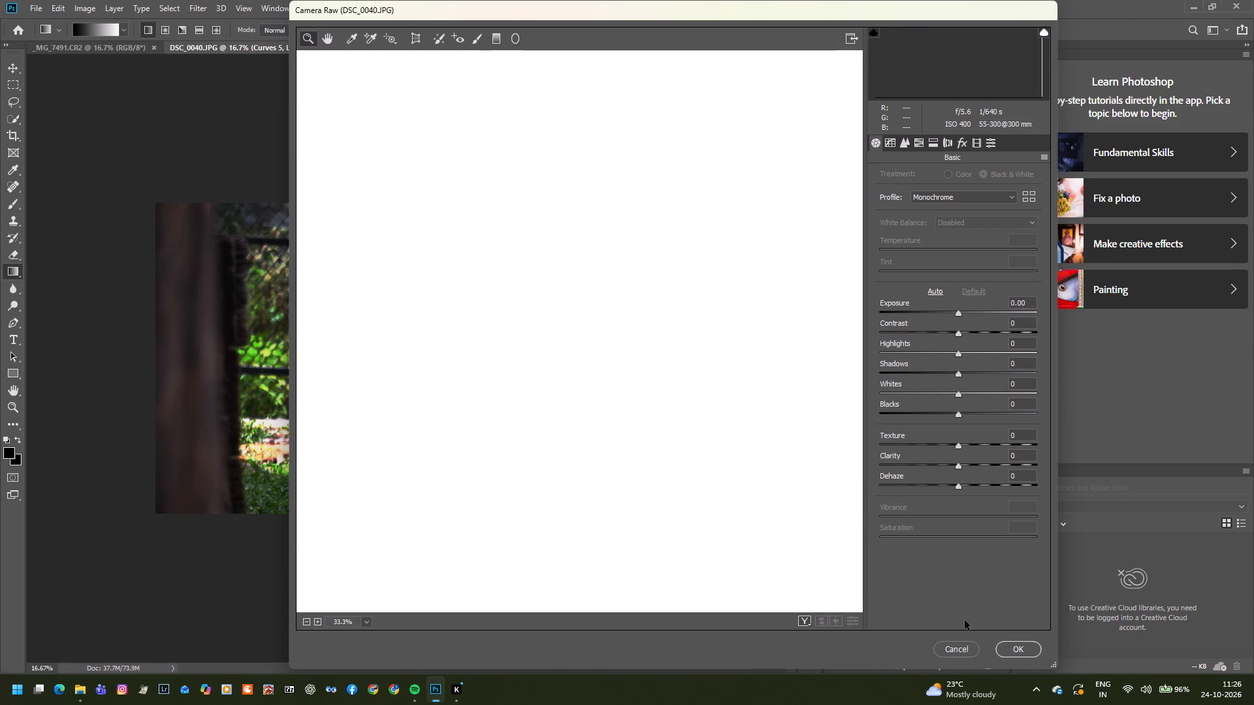
{"action": "left_click", "coordinate": [998, 642]}
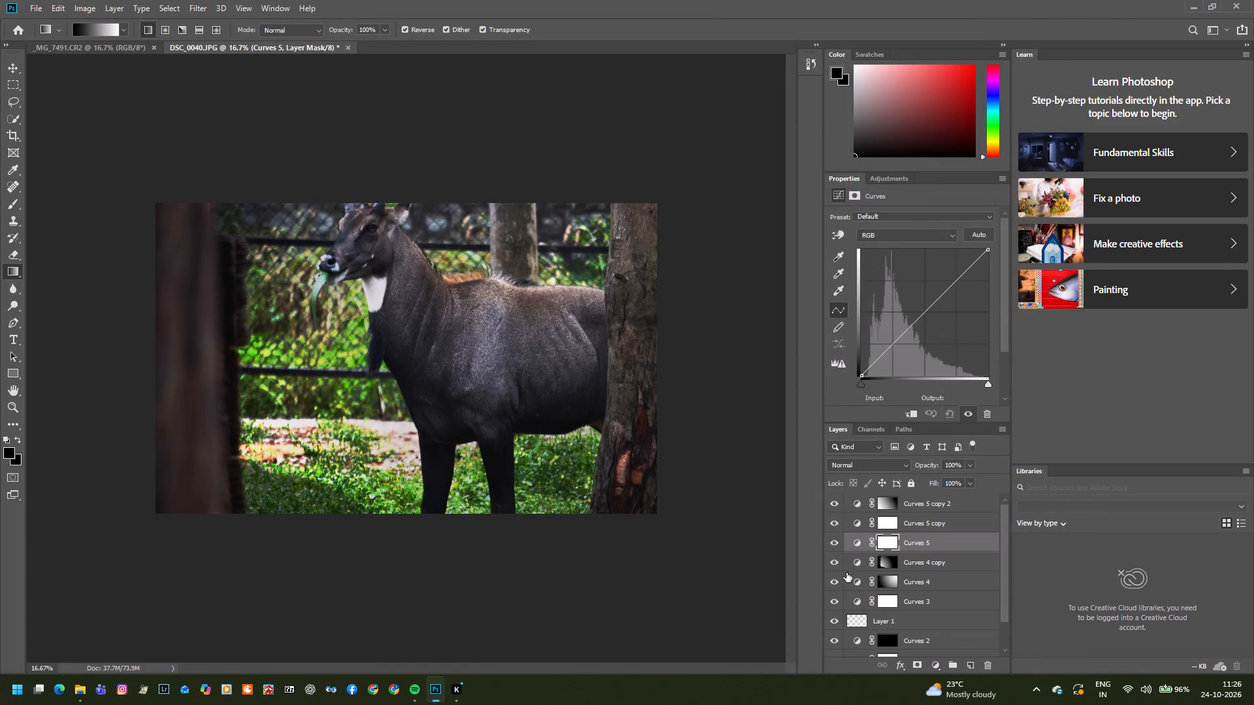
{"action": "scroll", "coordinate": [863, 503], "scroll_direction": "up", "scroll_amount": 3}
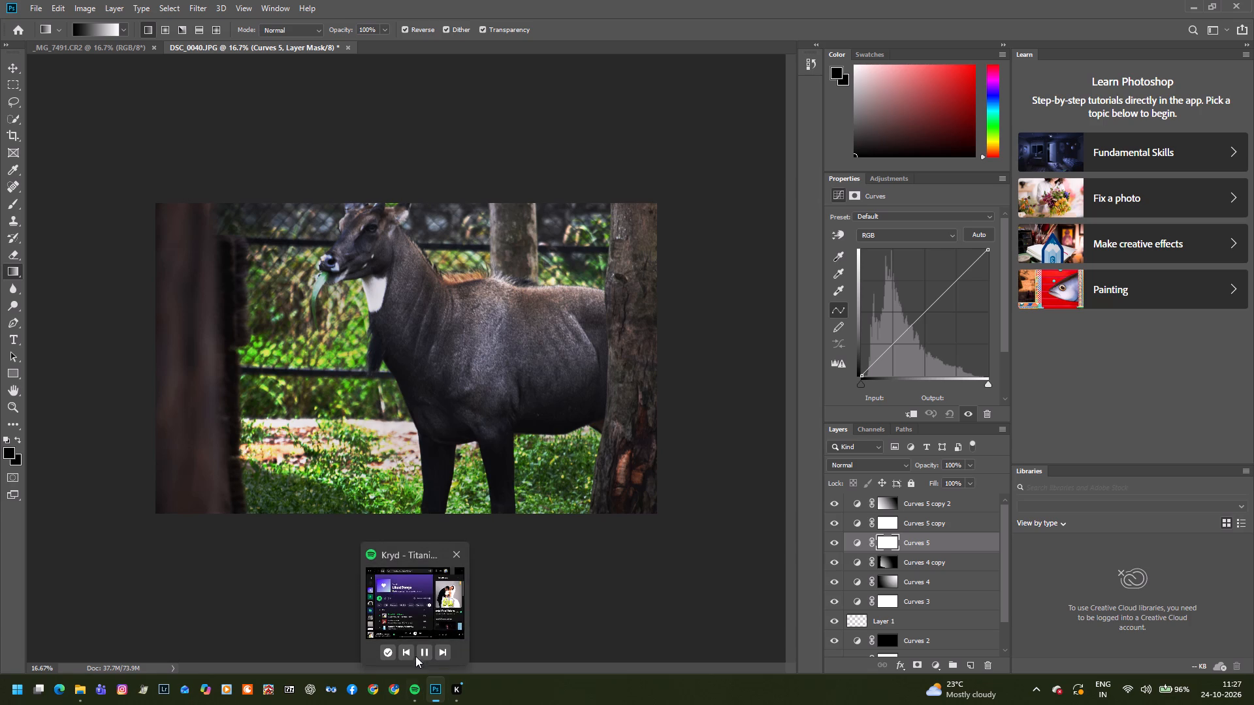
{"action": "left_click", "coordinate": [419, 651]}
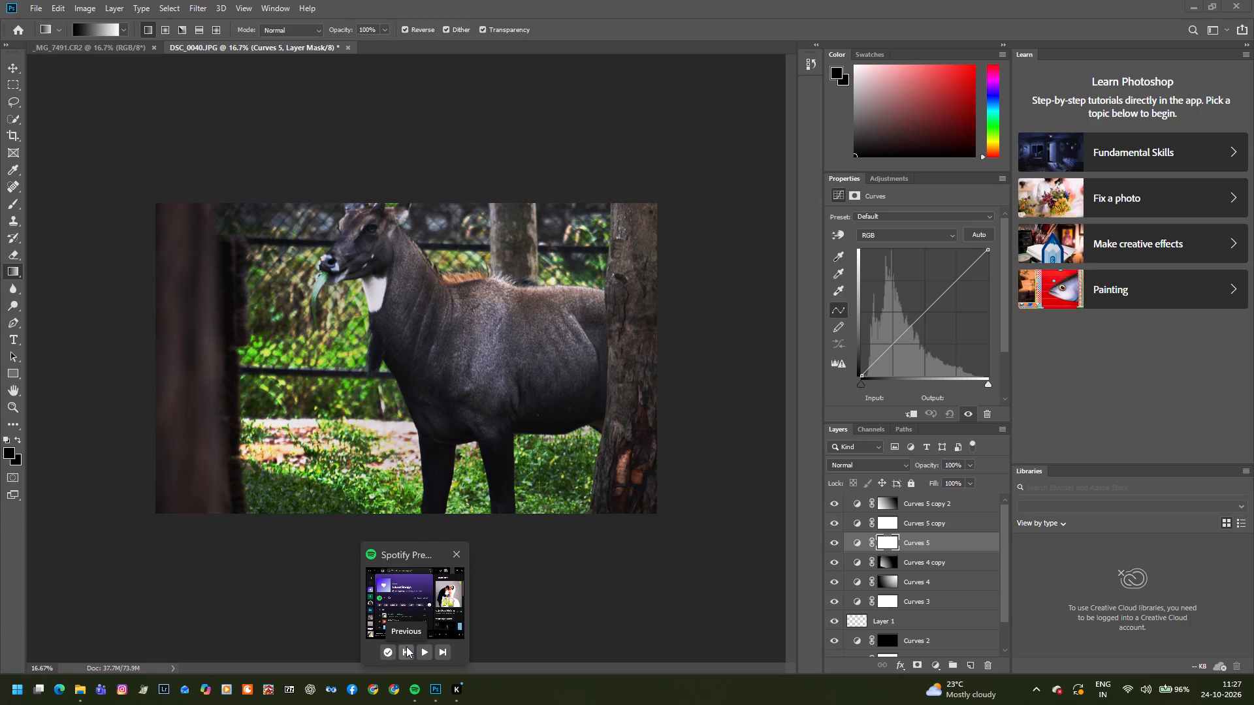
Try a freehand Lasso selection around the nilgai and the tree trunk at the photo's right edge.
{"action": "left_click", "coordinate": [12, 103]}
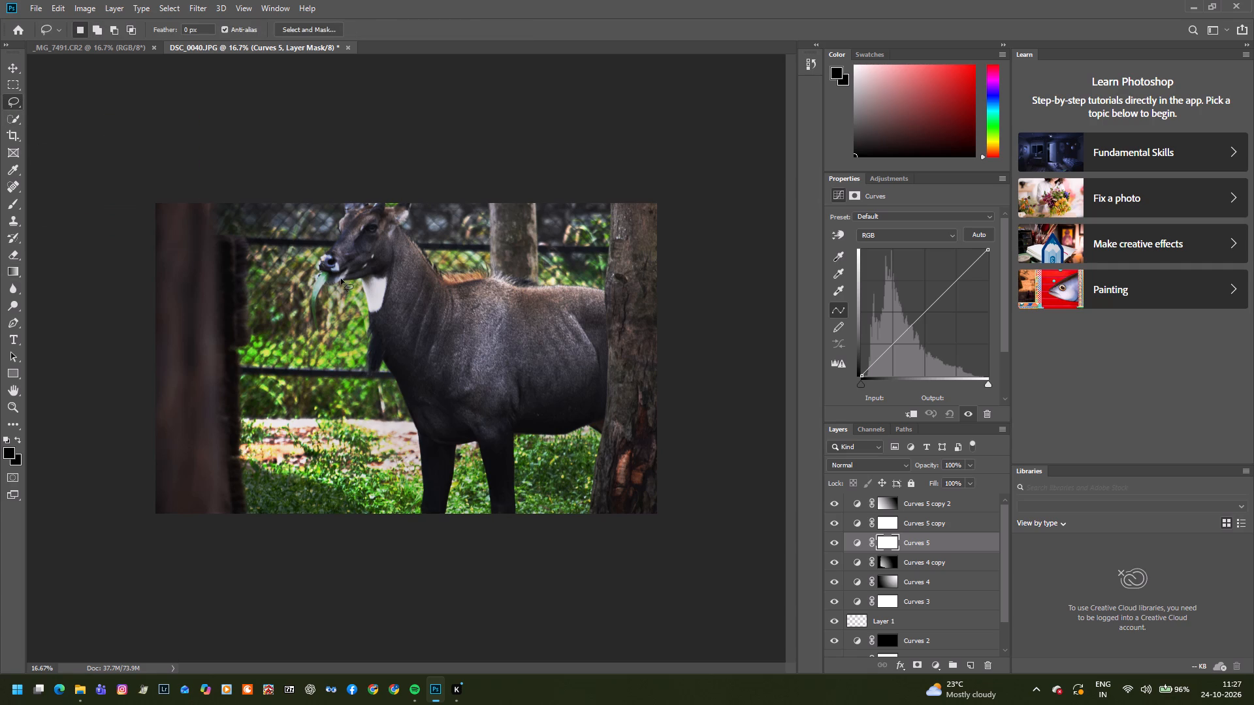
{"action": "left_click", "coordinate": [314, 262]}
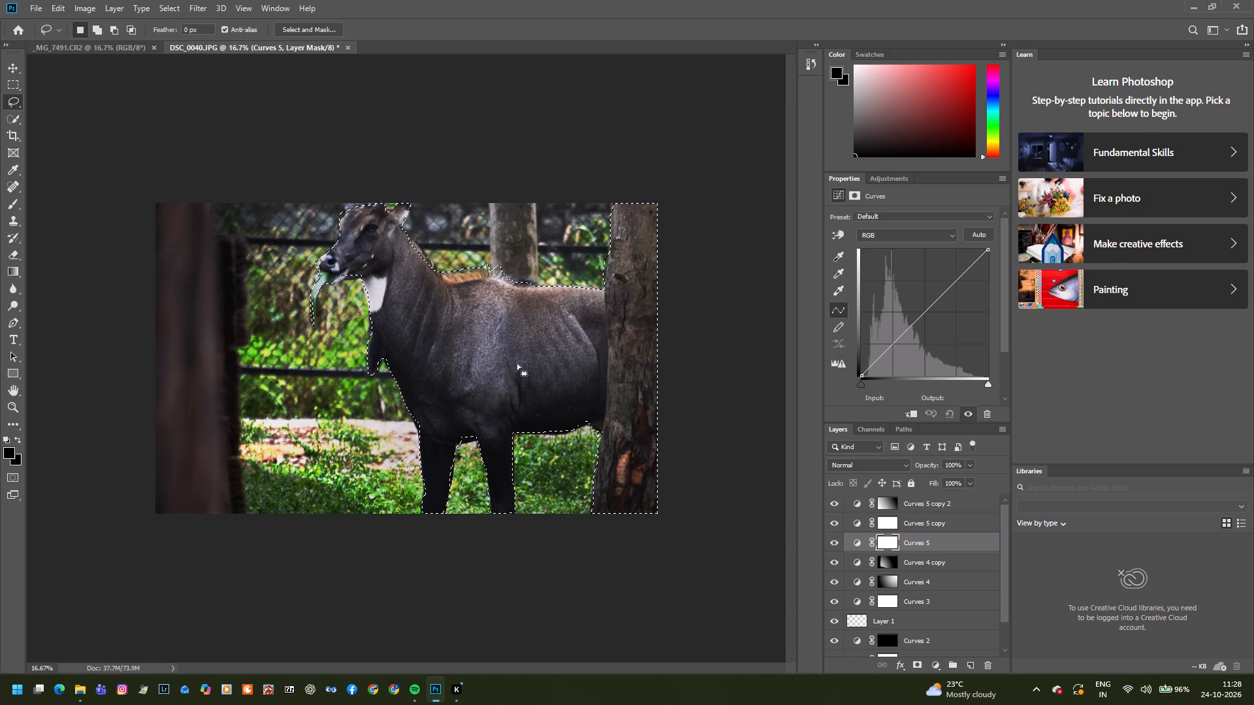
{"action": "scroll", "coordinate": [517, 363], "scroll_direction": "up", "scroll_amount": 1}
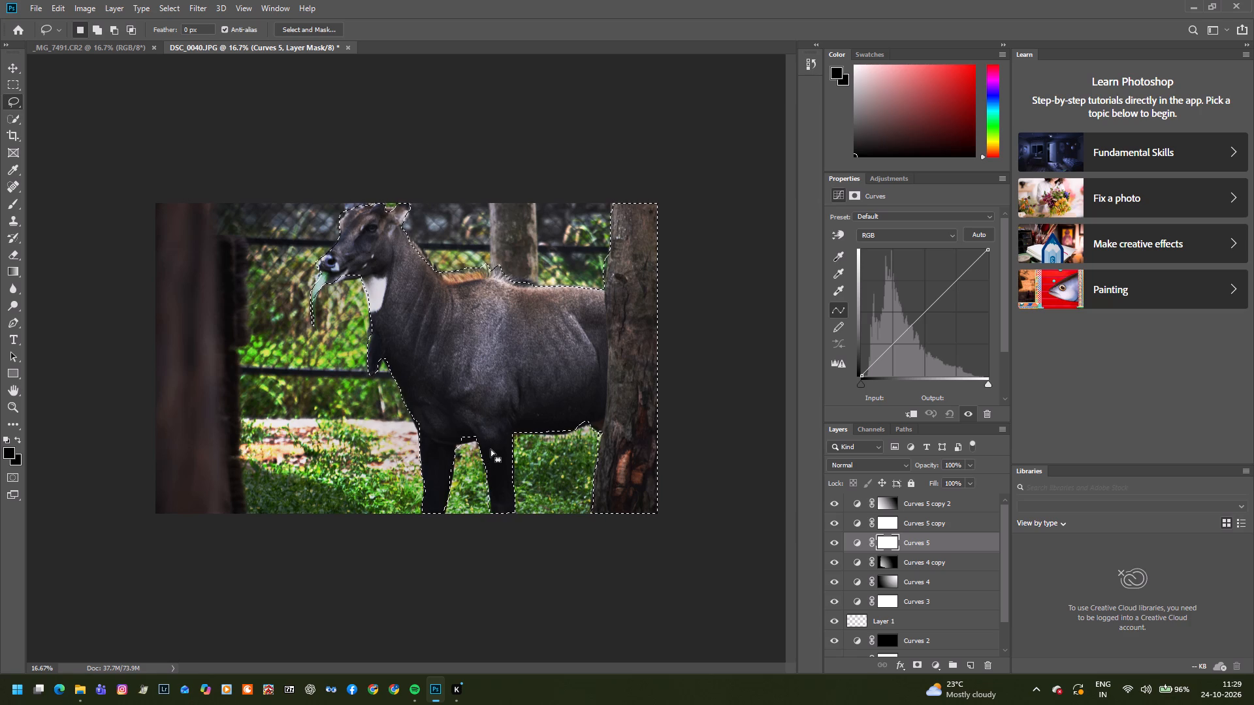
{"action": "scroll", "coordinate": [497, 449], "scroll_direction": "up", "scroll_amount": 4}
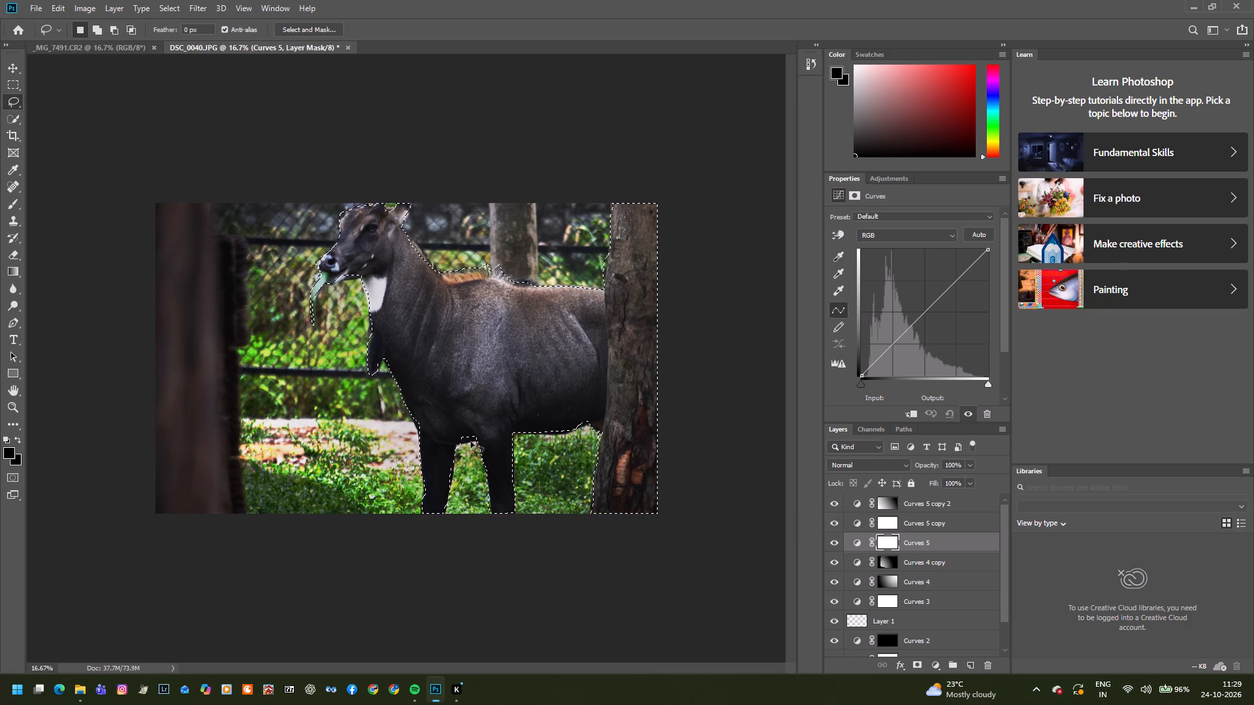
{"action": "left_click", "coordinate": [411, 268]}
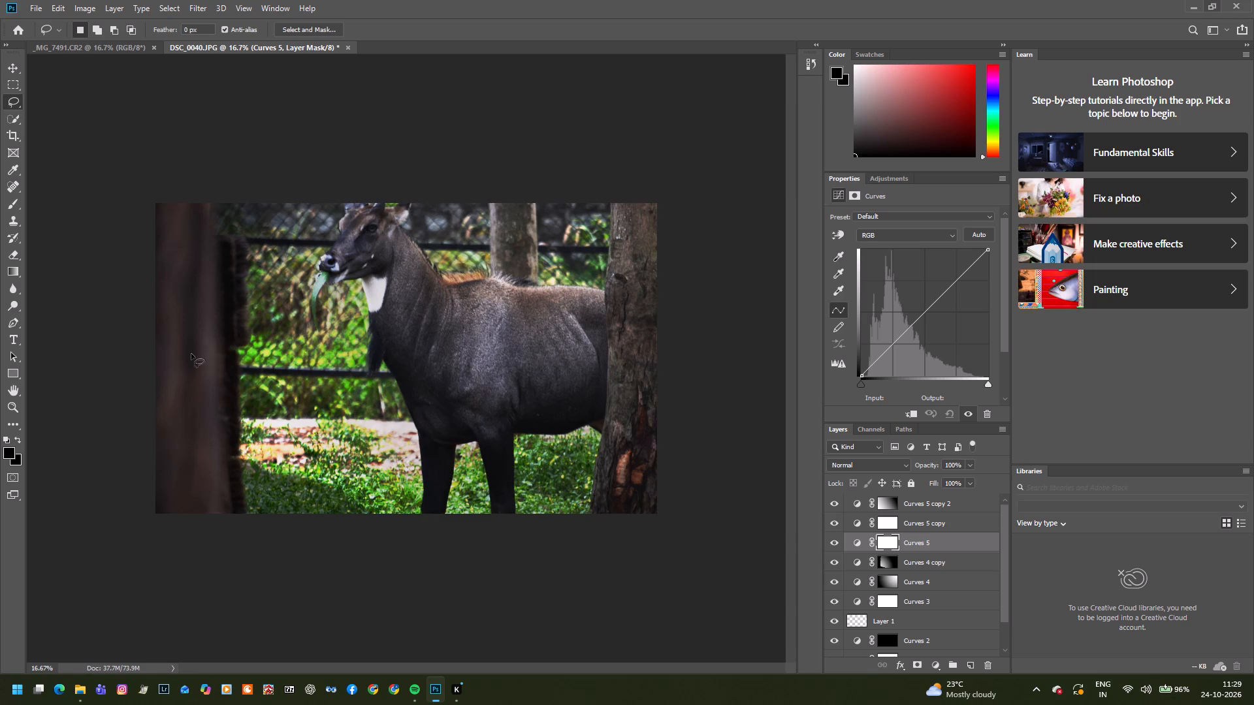
Add two points to the Curves 5 curve: input 105, output 103, and input 156, output 137.
{"action": "scroll", "coordinate": [185, 356], "scroll_direction": "down", "scroll_amount": 3}
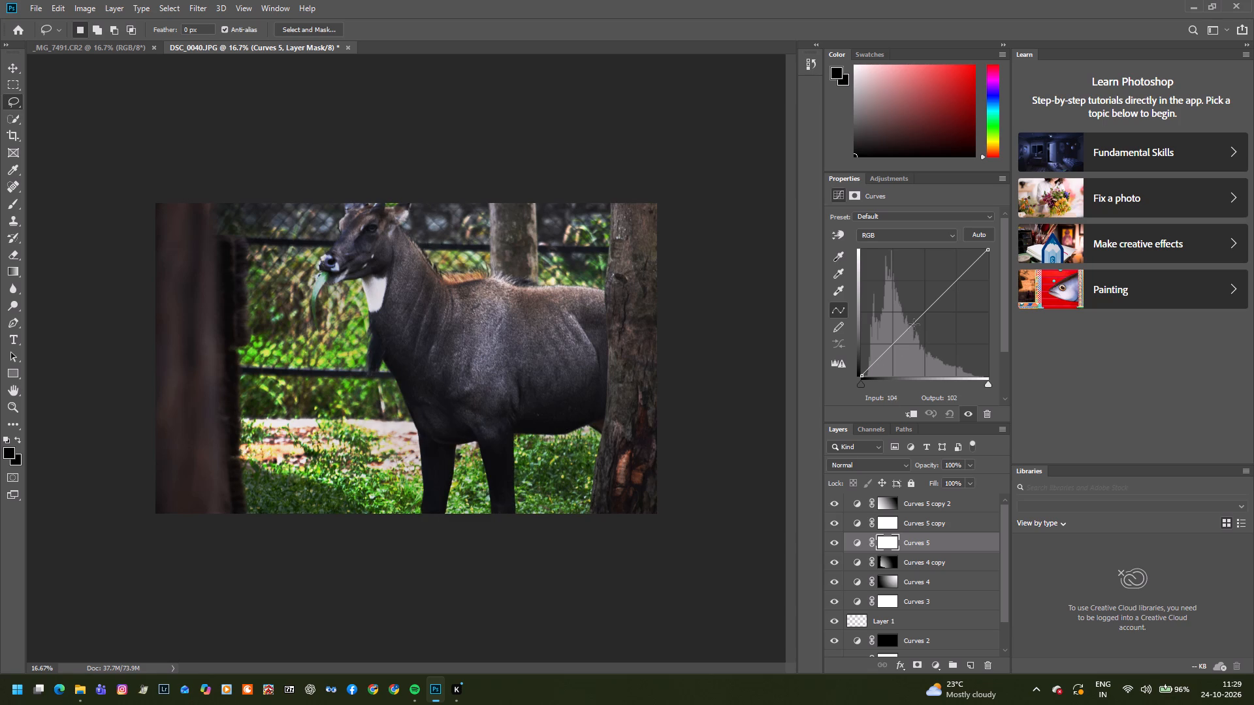
{"action": "left_click", "coordinate": [914, 324]}
{"action": "left_click", "coordinate": [935, 304]}
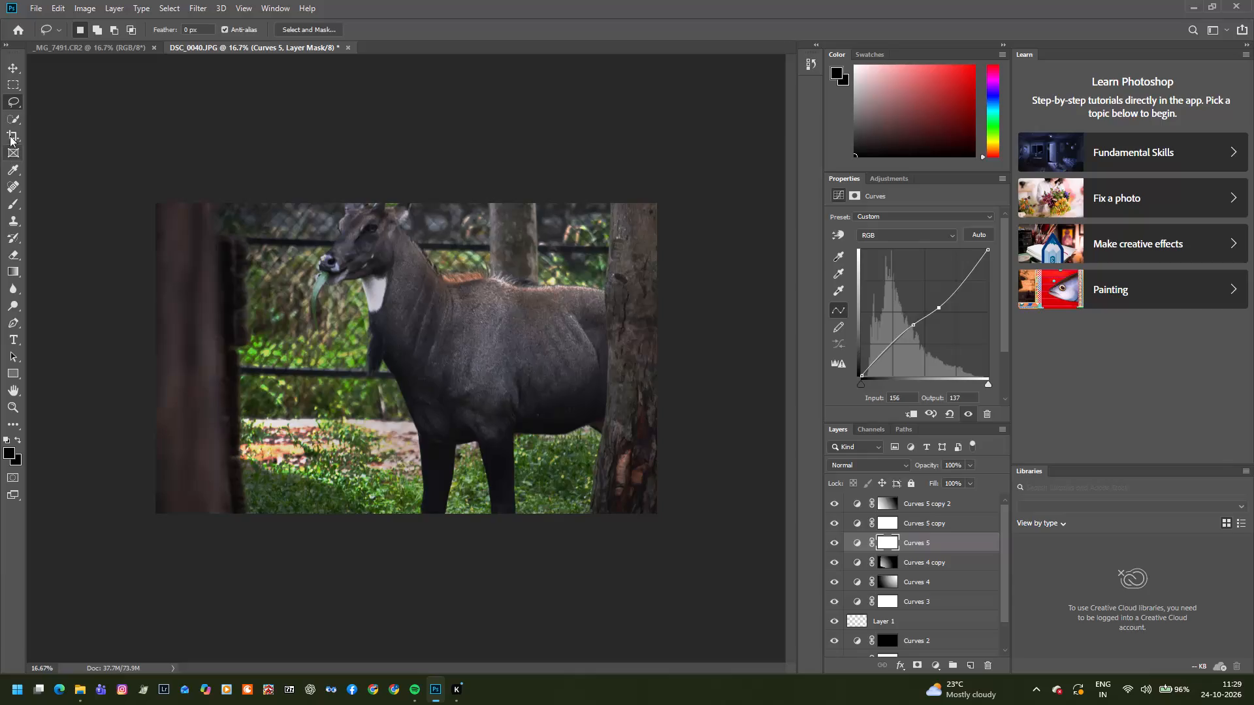
Reapply the last-used Camera Raw Filter to the Curves 5 layer mask.
{"action": "left_click", "coordinate": [197, 8]}
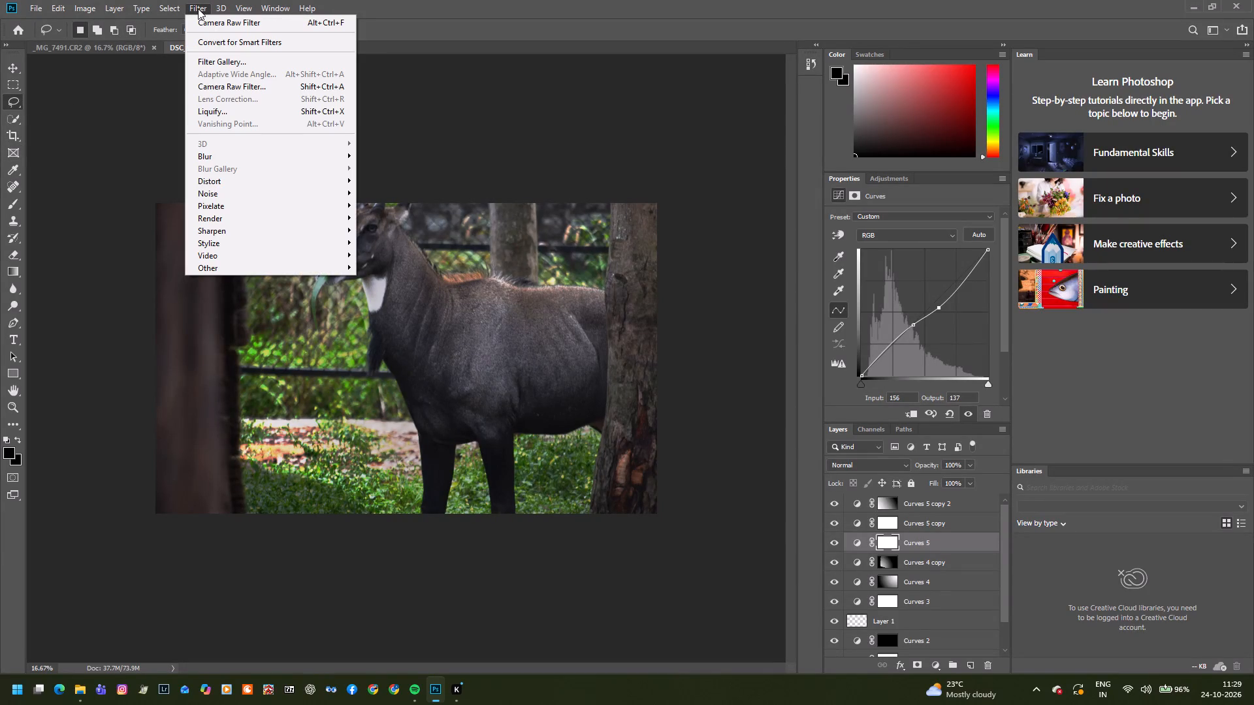
{"action": "left_click", "coordinate": [206, 22]}
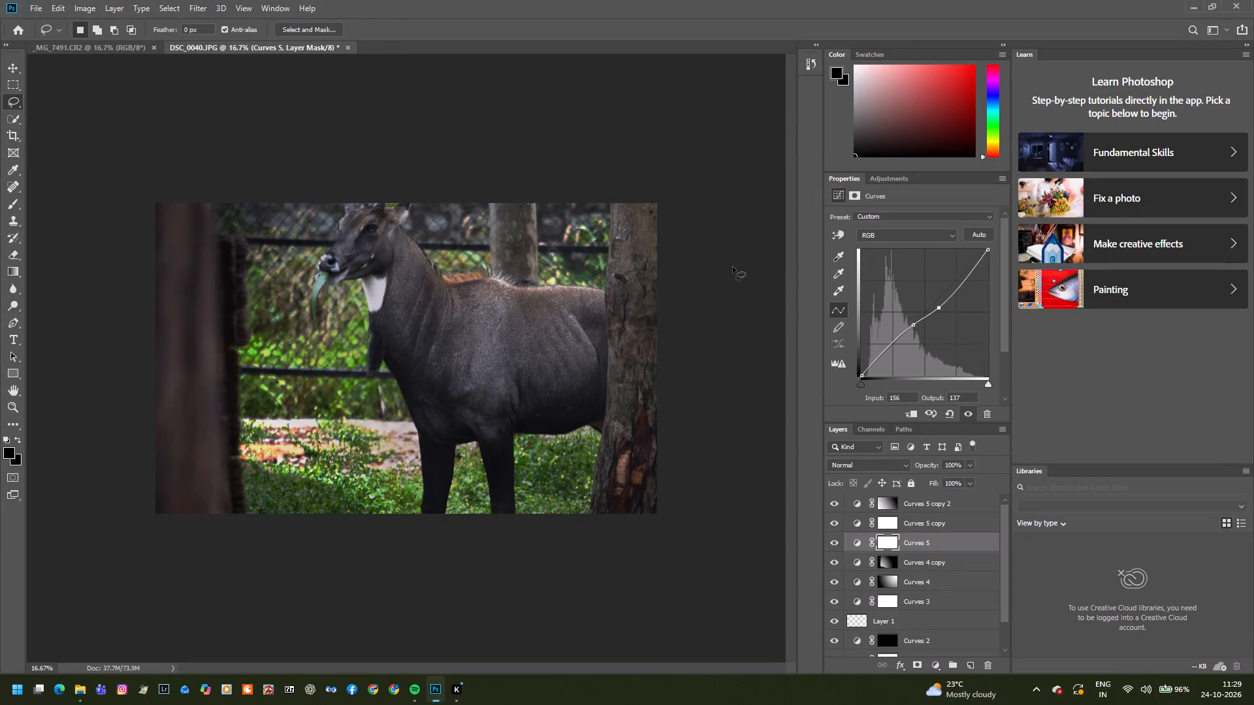
Select the Curves 1 adjustment layer near the bottom of the layer stack.
{"action": "scroll", "coordinate": [920, 533], "scroll_direction": "down", "scroll_amount": 2}
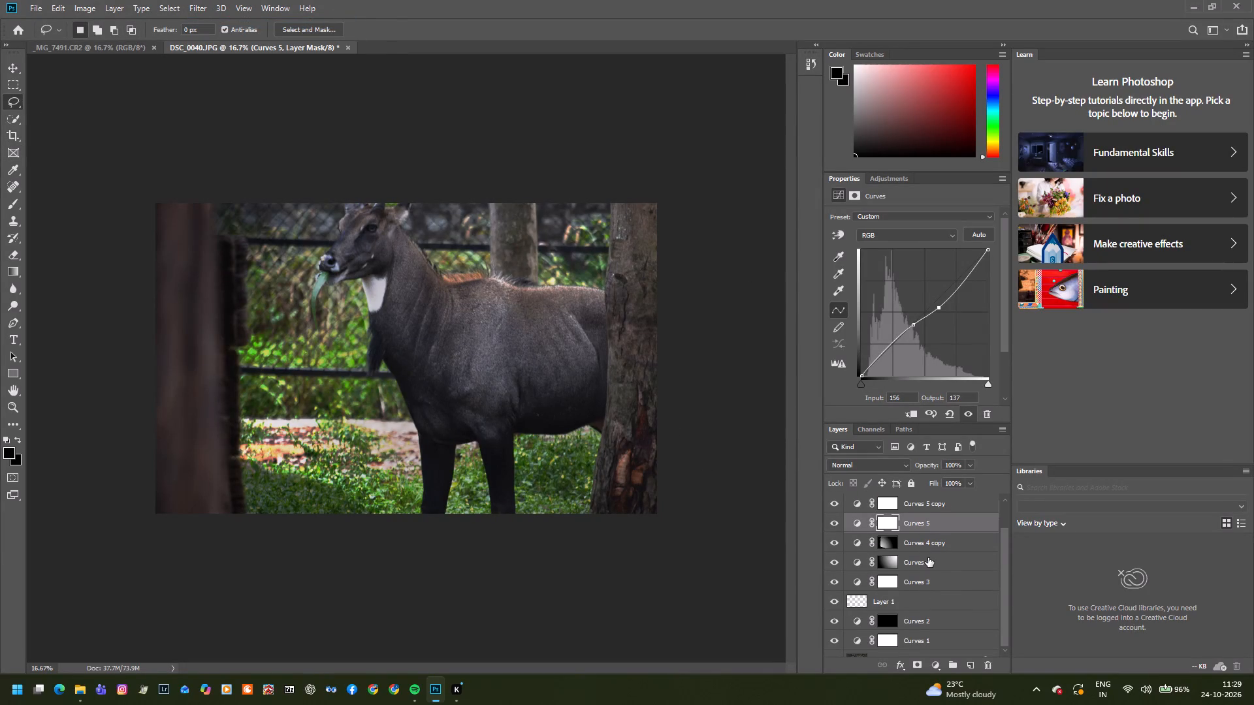
{"action": "scroll", "coordinate": [928, 557], "scroll_direction": "down", "scroll_amount": 3}
{"action": "left_click_drag", "start_coordinate": [800, 623], "coordinate": [931, 589]}
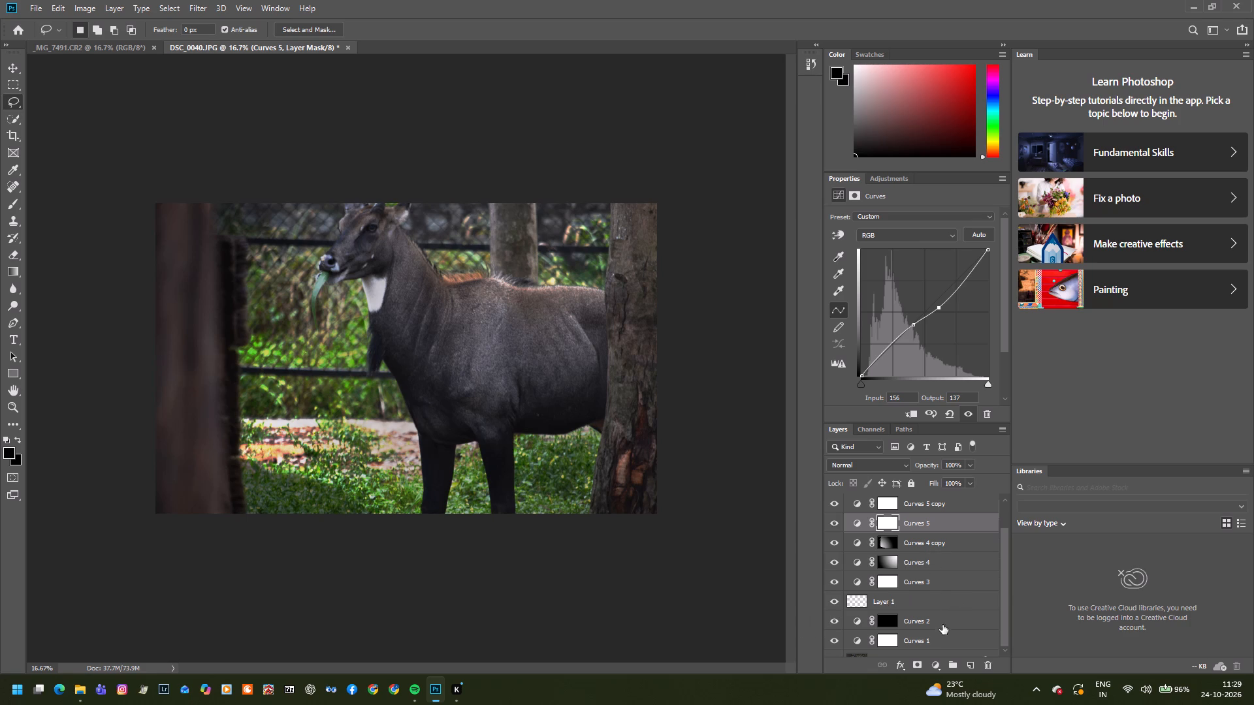
{"action": "left_click", "coordinate": [952, 636]}
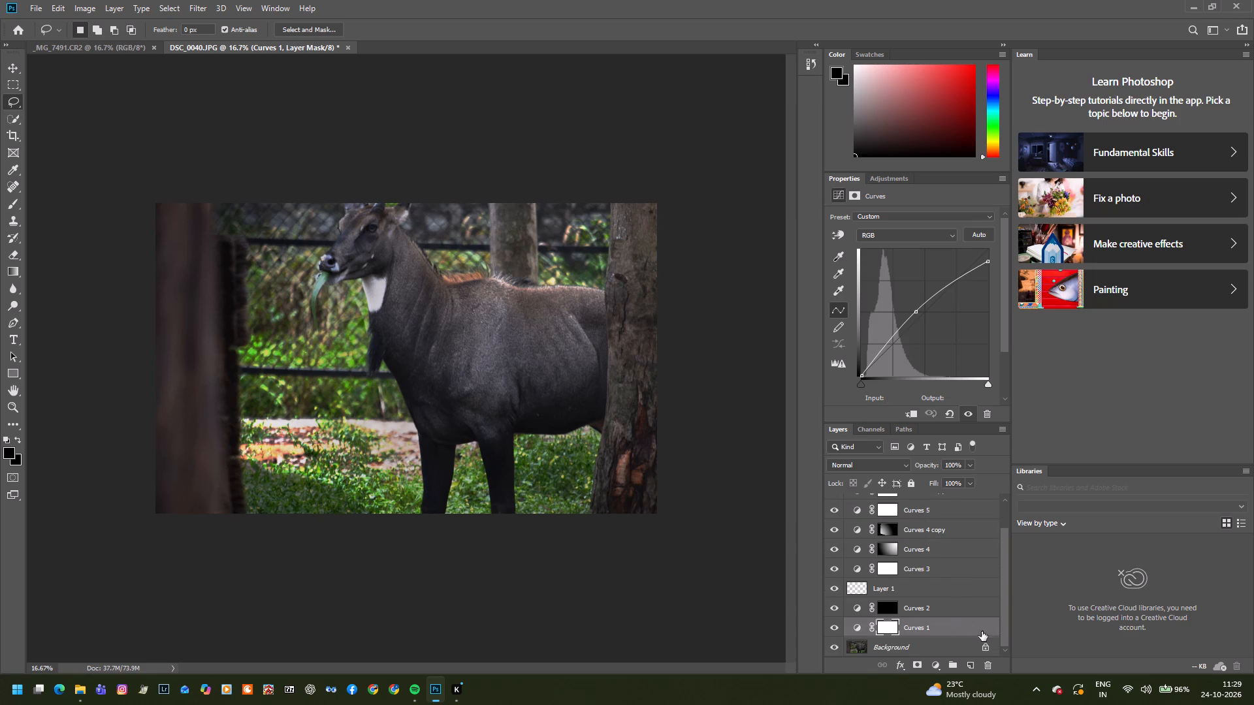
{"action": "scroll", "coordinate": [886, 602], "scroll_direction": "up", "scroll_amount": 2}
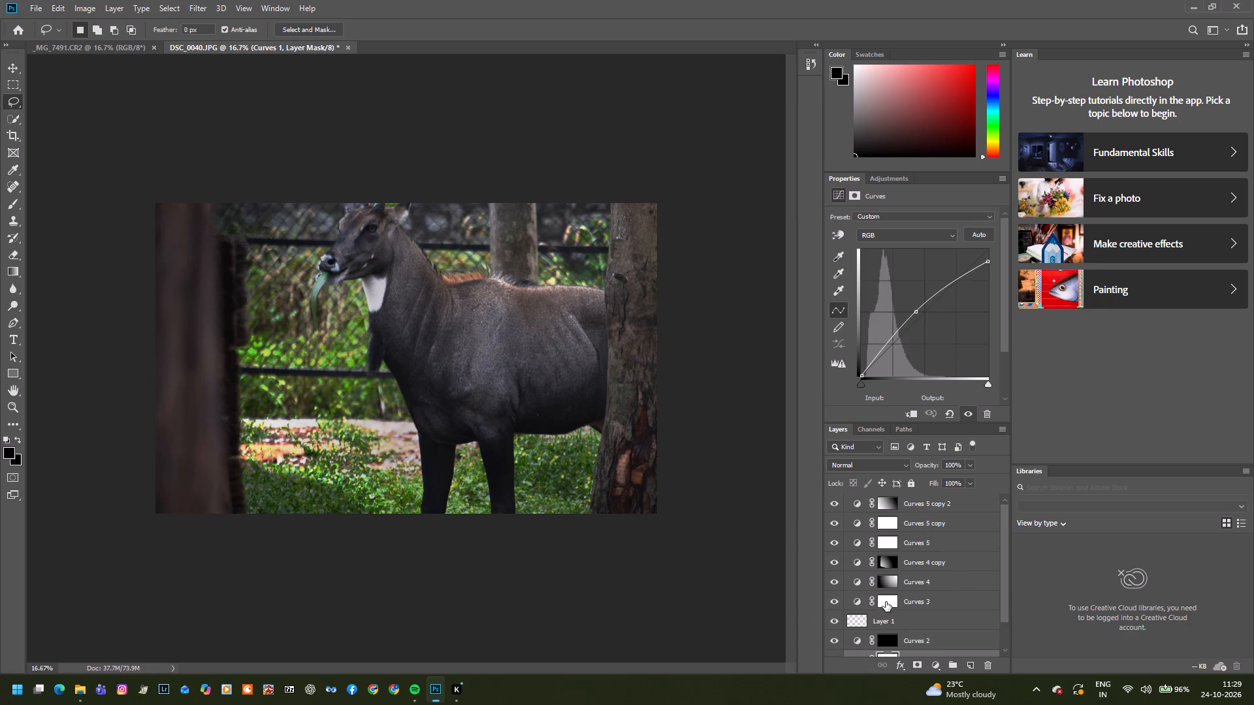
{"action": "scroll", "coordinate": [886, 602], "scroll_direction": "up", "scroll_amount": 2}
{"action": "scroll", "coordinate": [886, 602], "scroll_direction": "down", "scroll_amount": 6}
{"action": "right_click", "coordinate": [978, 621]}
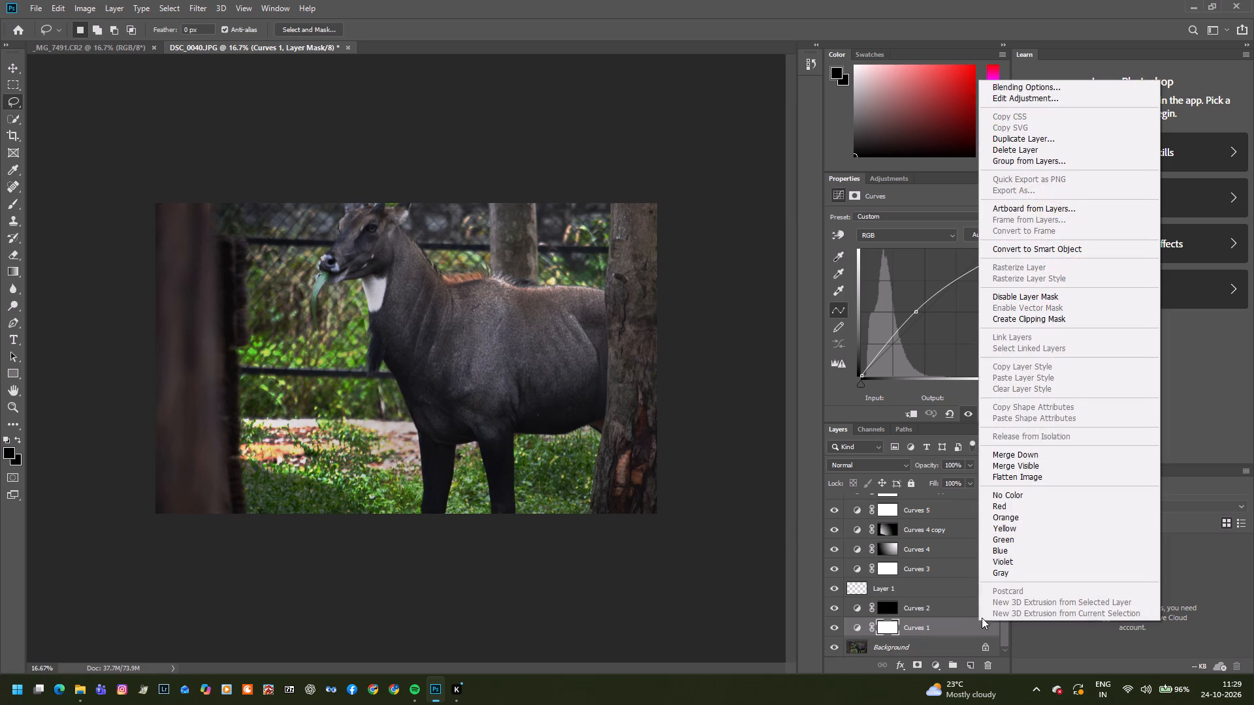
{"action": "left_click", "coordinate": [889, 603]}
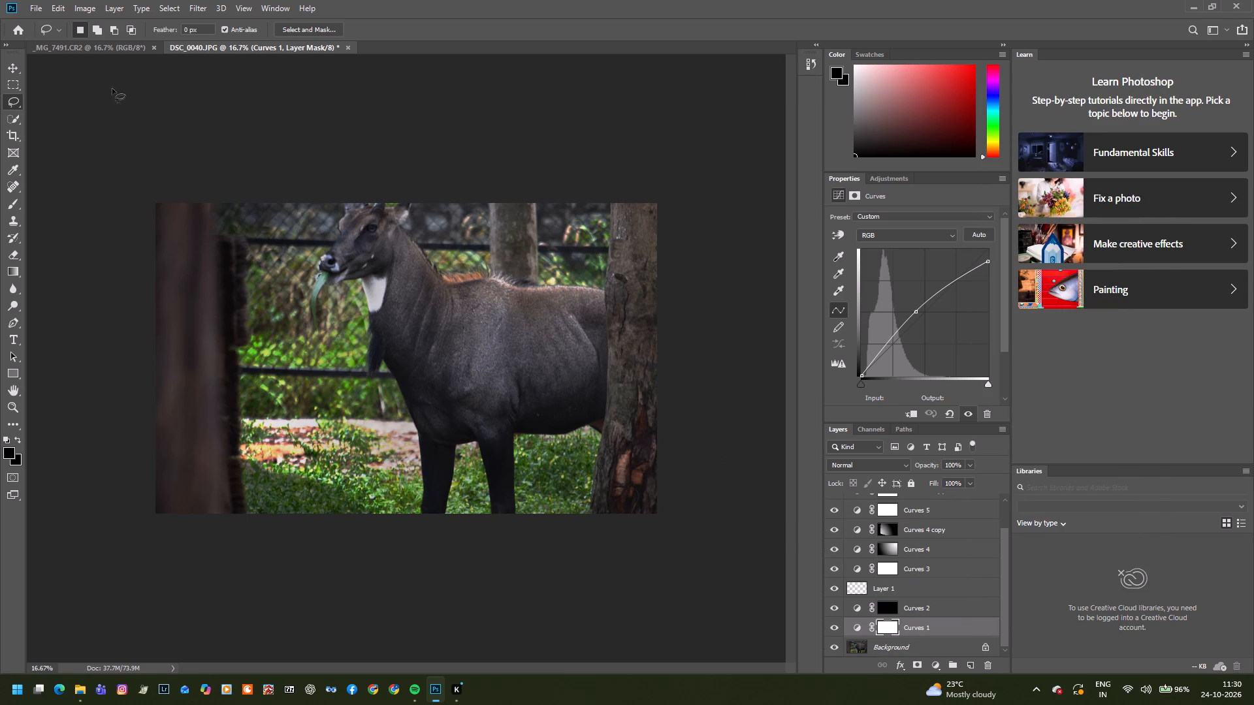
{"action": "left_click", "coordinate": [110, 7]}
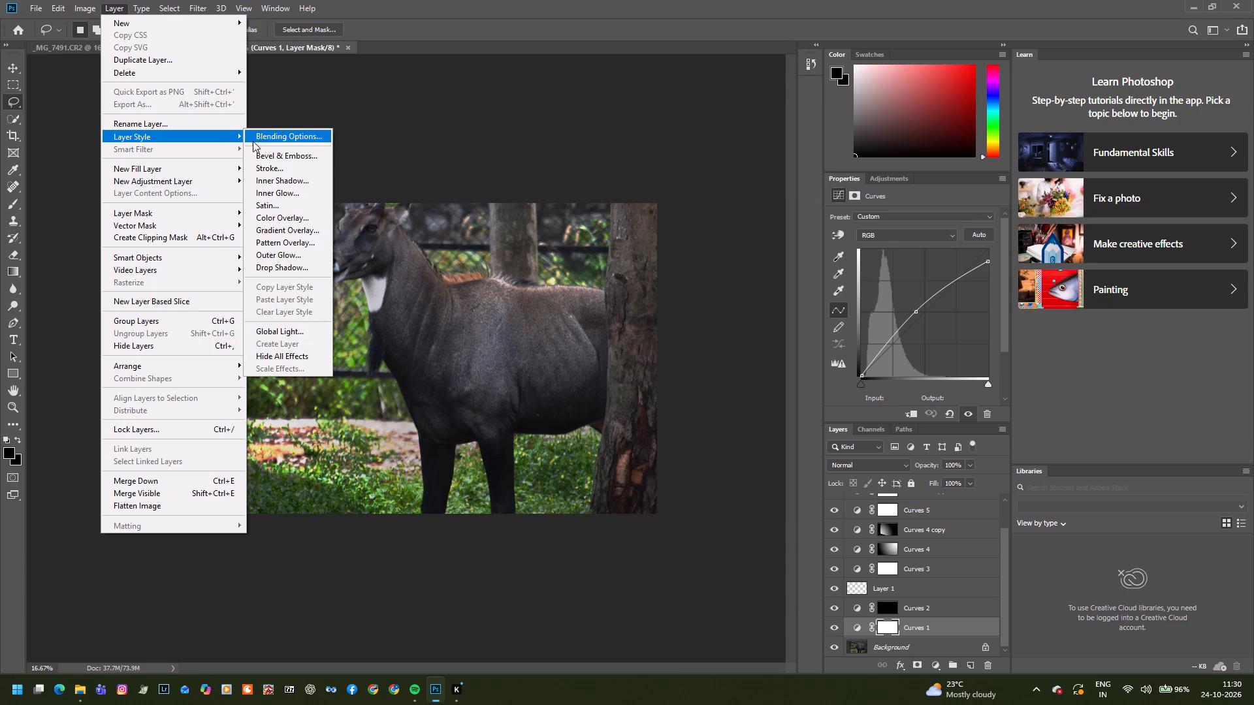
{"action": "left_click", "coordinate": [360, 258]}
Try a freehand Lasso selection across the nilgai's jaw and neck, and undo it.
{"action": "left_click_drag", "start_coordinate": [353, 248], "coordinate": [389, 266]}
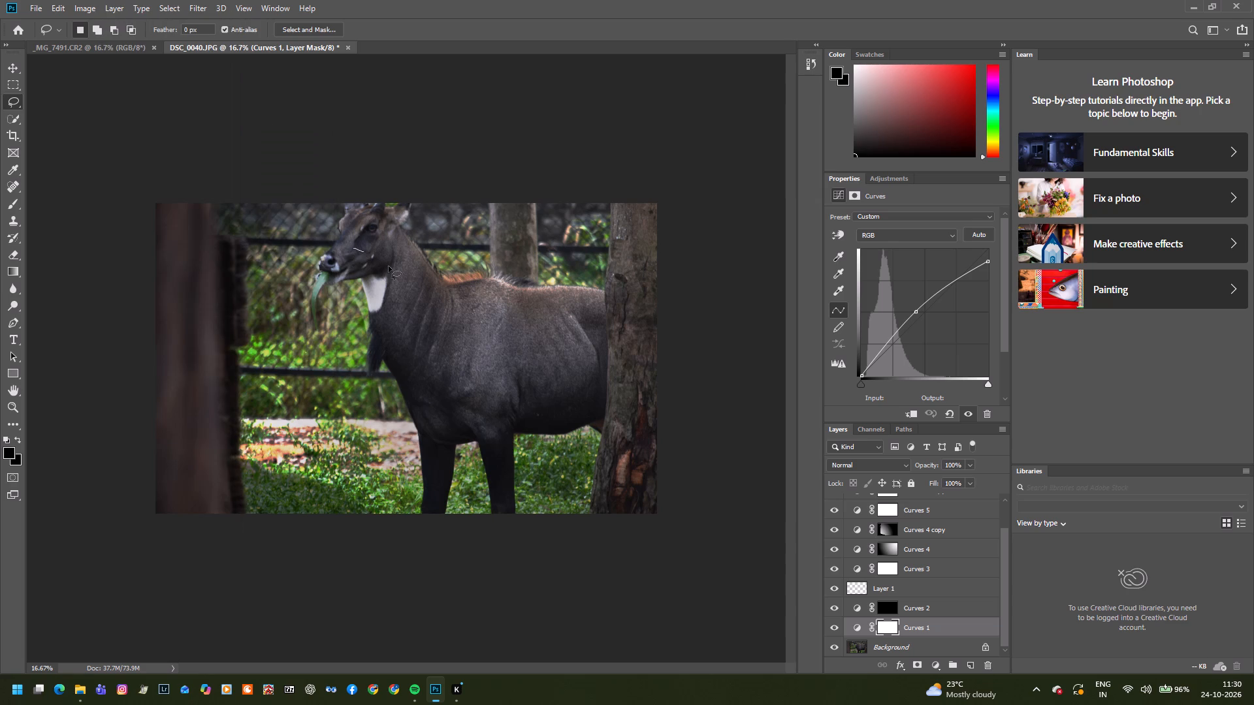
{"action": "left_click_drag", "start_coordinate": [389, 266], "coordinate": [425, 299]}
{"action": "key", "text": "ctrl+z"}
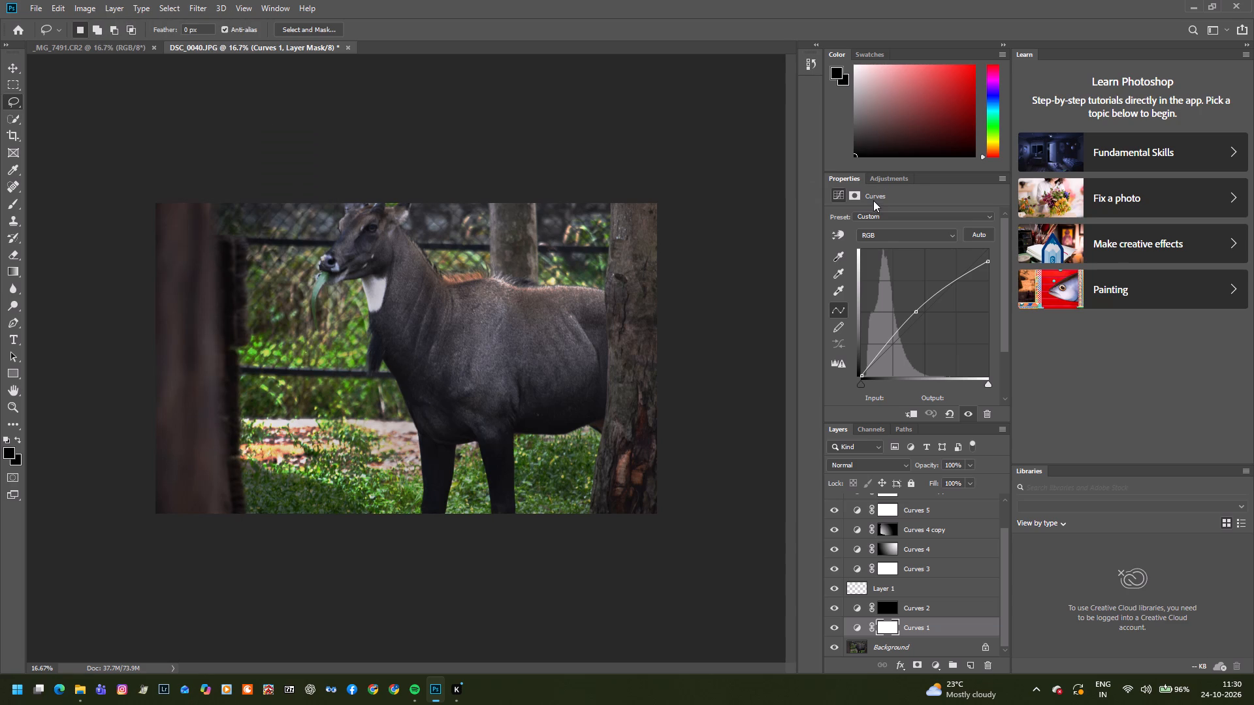
Add a Brightness/Contrast adjustment layer above Curves 1 with brightness -21 and contrast 15.
{"action": "left_click", "coordinate": [873, 202]}
{"action": "left_click", "coordinate": [875, 198]}
{"action": "double_click", "coordinate": [883, 185]}
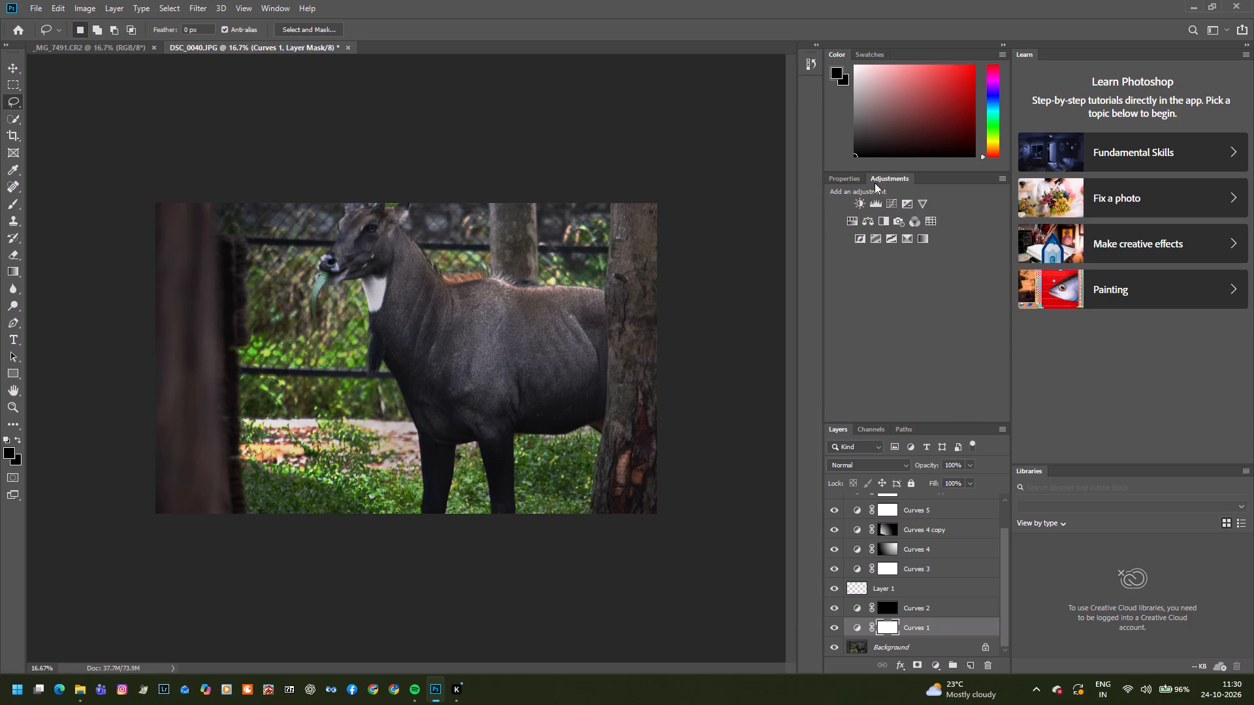
{"action": "left_click", "coordinate": [860, 203]}
{"action": "left_click_drag", "start_coordinate": [912, 251], "coordinate": [901, 254]}
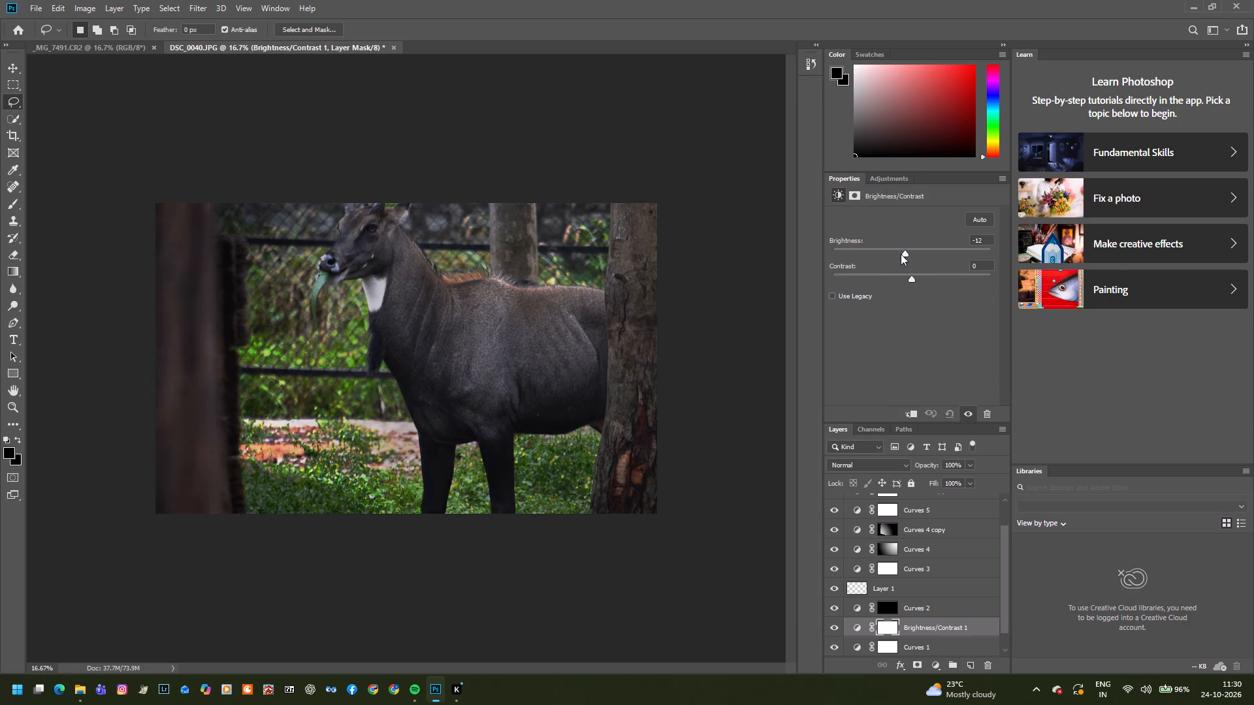
{"action": "left_click_drag", "start_coordinate": [901, 254], "coordinate": [901, 257]}
{"action": "left_click_drag", "start_coordinate": [910, 283], "coordinate": [924, 287]}
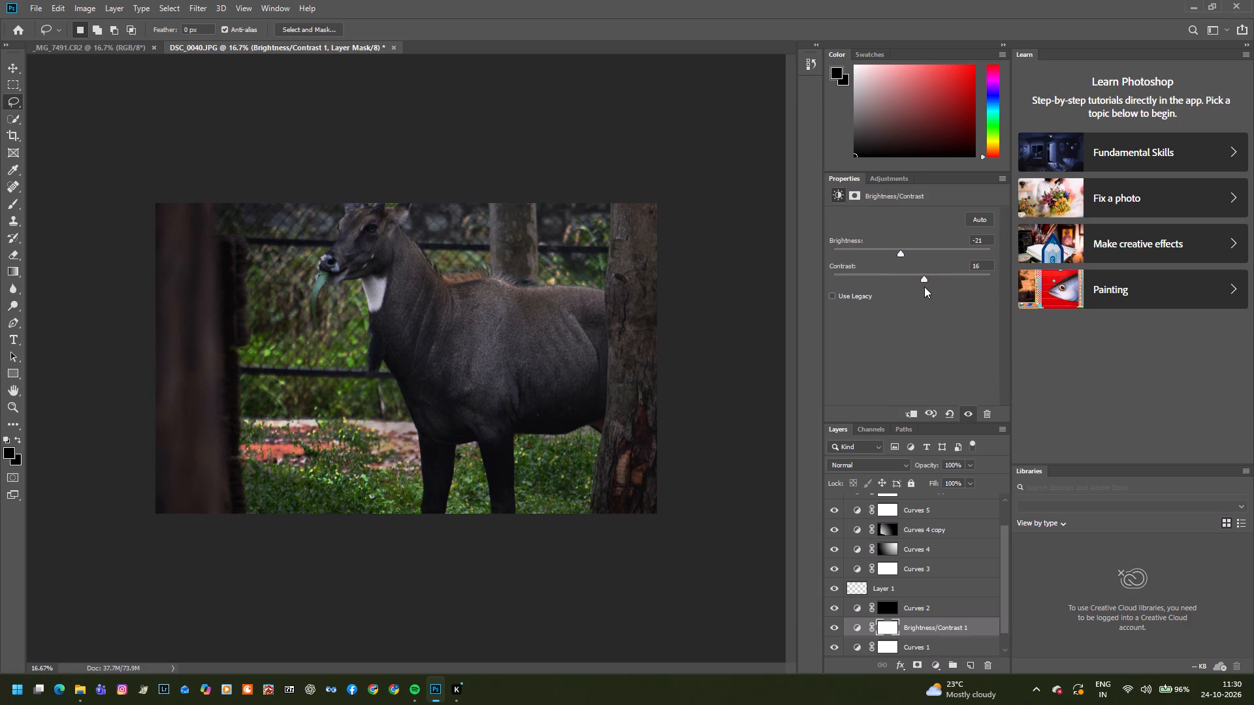
{"action": "left_click_drag", "start_coordinate": [924, 287], "coordinate": [924, 287]}
Add a Photo Filter adjustment layer with default settings above the Brightness/Contrast layer.
{"action": "left_click", "coordinate": [886, 199]}
{"action": "left_click", "coordinate": [879, 176]}
{"action": "left_click", "coordinate": [903, 224]}
Add an Exposure adjustment layer above the Photo Filter with exposure +0.44, offset +0.0042 and gamma correction 0.96.
{"action": "left_click", "coordinate": [881, 171]}
{"action": "left_click", "coordinate": [888, 183]}
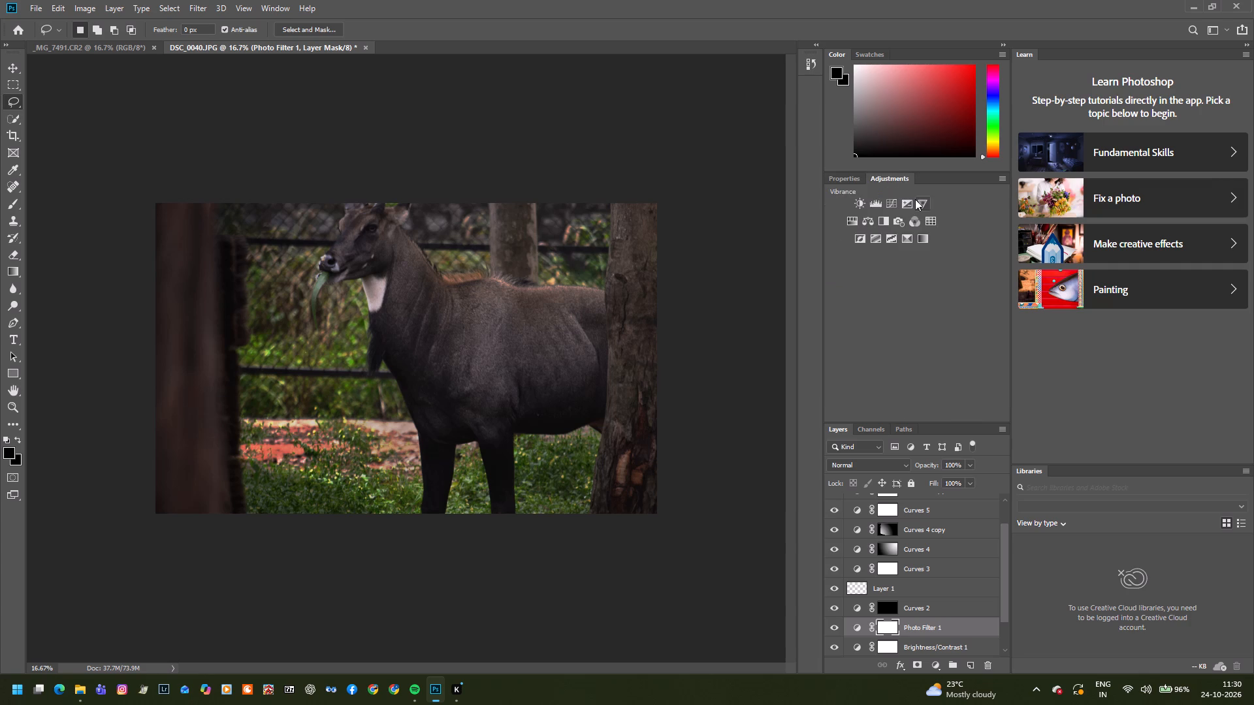
{"action": "left_click", "coordinate": [907, 204]}
{"action": "left_click_drag", "start_coordinate": [908, 251], "coordinate": [915, 253]}
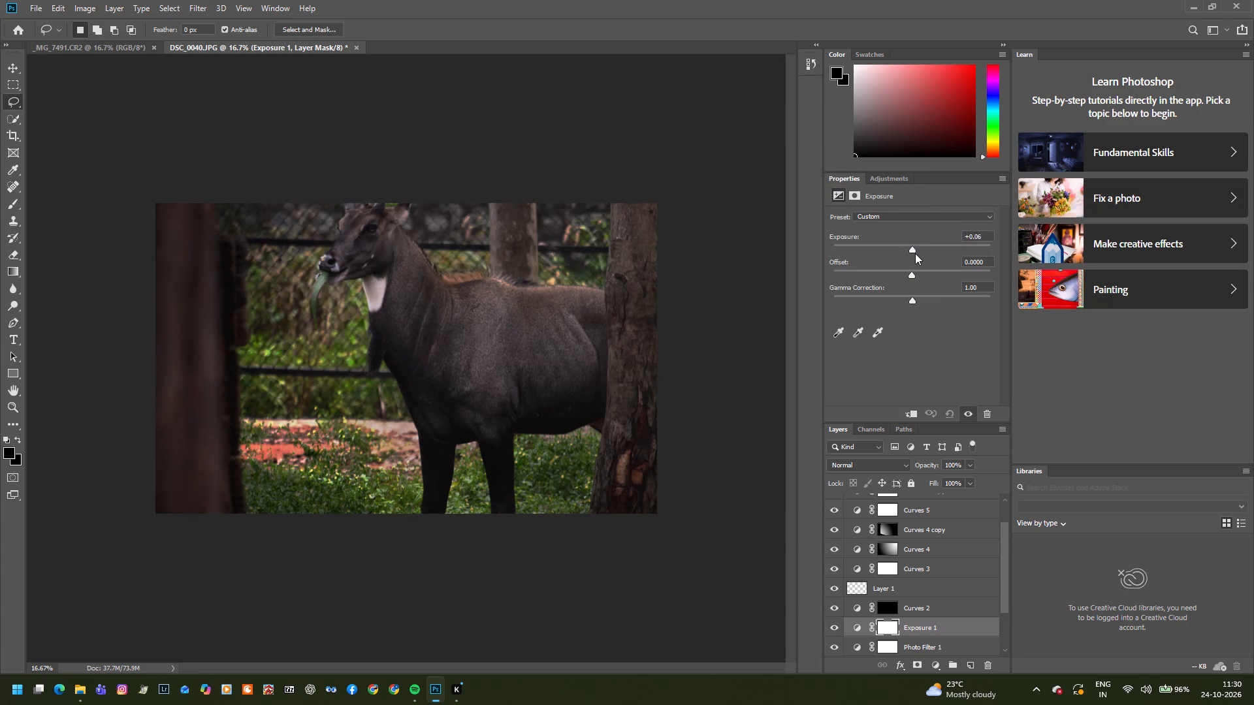
{"action": "left_click_drag", "start_coordinate": [915, 253], "coordinate": [918, 253]}
{"action": "left_click", "coordinate": [912, 277]}
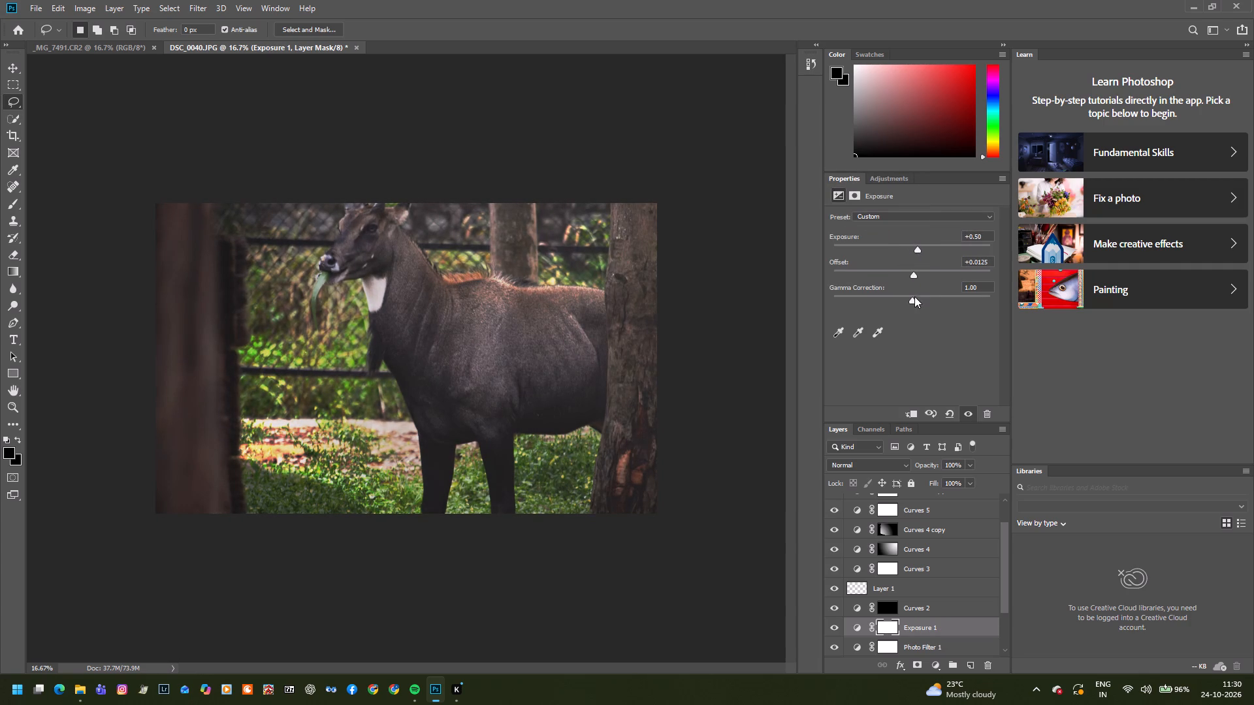
{"action": "left_click_drag", "start_coordinate": [910, 305], "coordinate": [903, 307]}
{"action": "left_click_drag", "start_coordinate": [908, 305], "coordinate": [916, 305]}
{"action": "left_click", "coordinate": [914, 298]}
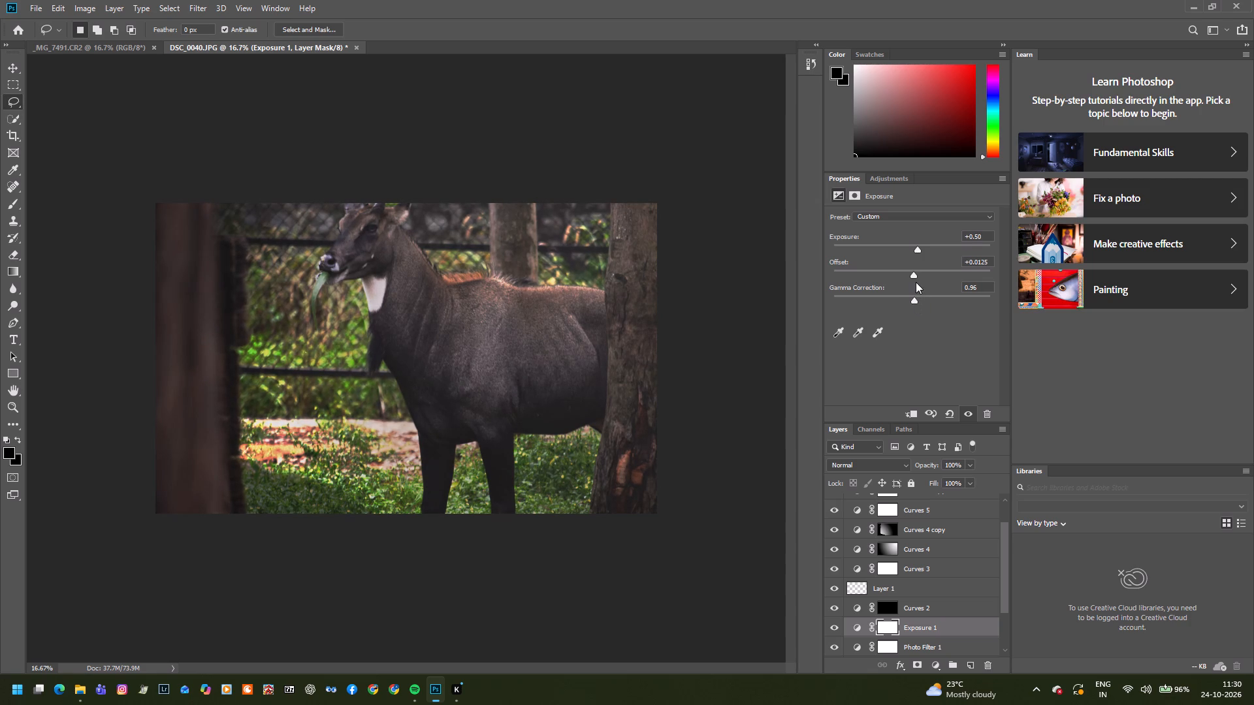
{"action": "left_click", "coordinate": [911, 275]}
{"action": "left_click", "coordinate": [909, 275]}
{"action": "left_click", "coordinate": [918, 249]}
Add a Vibrance adjustment layer above Exposure with vibrance +23 and saturation +15.
{"action": "left_click", "coordinate": [864, 195]}
{"action": "left_click", "coordinate": [878, 180]}
{"action": "left_click", "coordinate": [918, 204]}
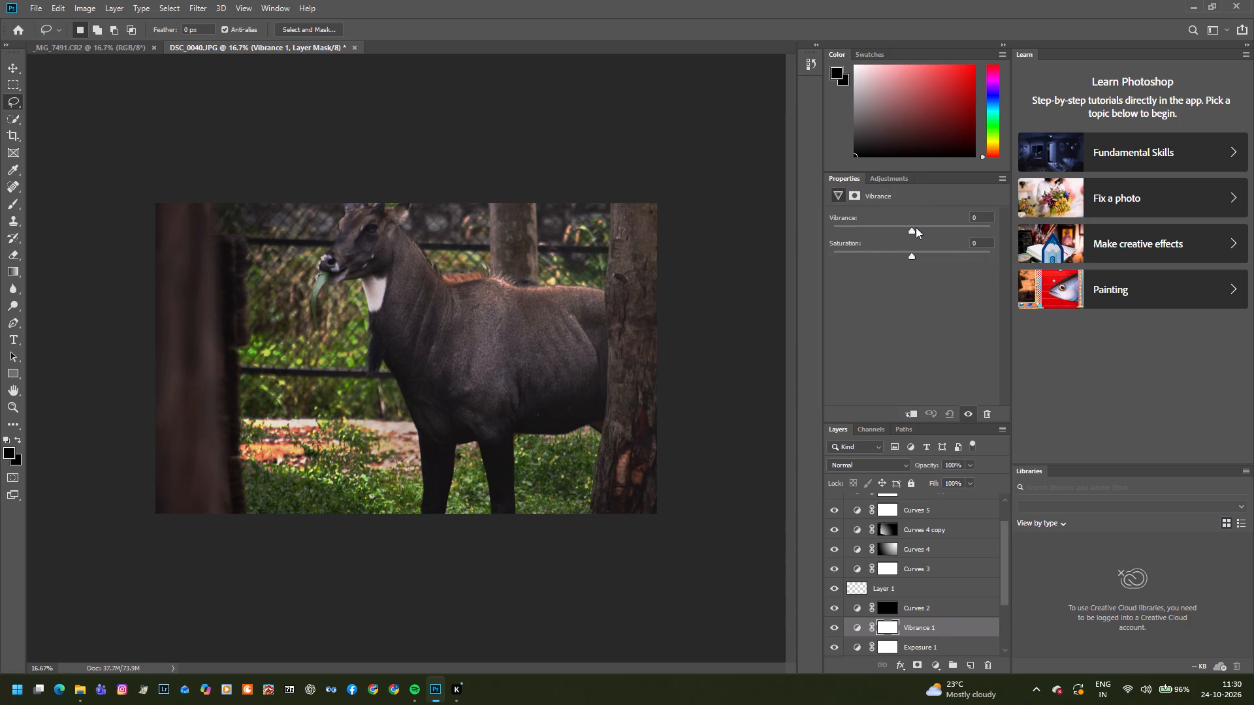
{"action": "left_click", "coordinate": [916, 228]}
{"action": "left_click", "coordinate": [922, 229]}
{"action": "left_click", "coordinate": [928, 227]}
{"action": "left_click", "coordinate": [930, 227]}
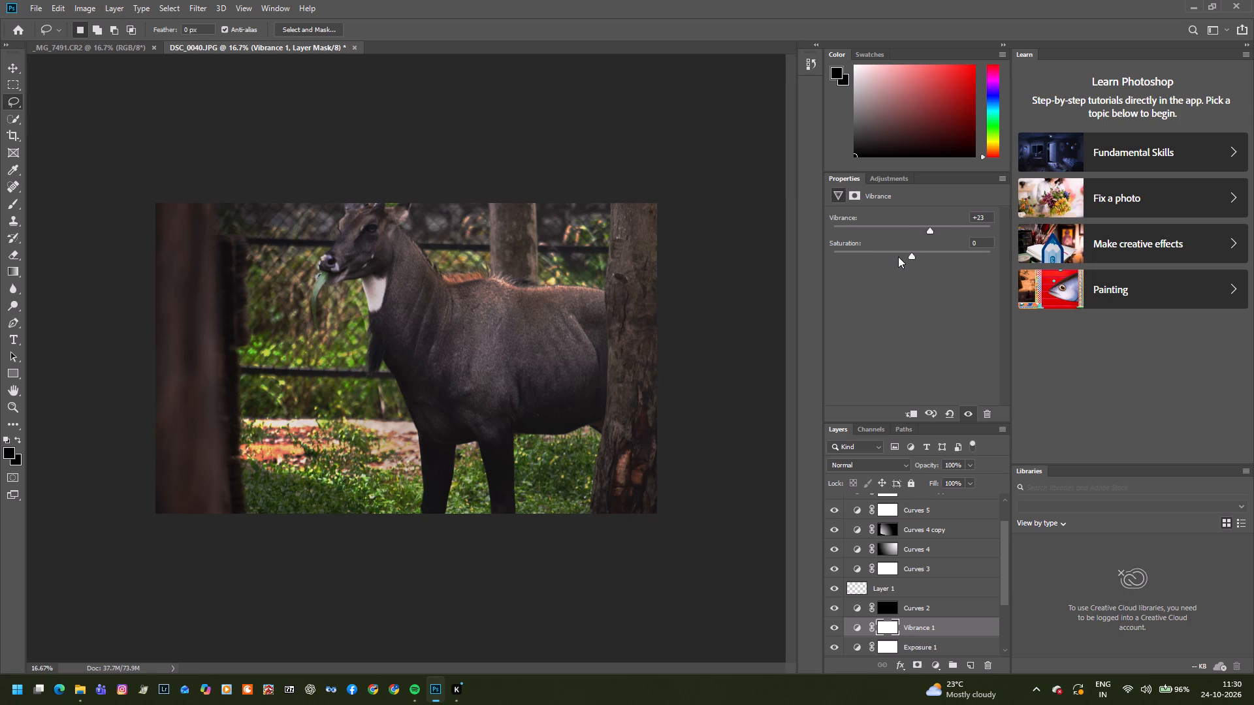
{"action": "left_click", "coordinate": [897, 258]}
{"action": "left_click_drag", "start_coordinate": [898, 256], "coordinate": [920, 258]}
{"action": "left_click_drag", "start_coordinate": [920, 258], "coordinate": [924, 258]}
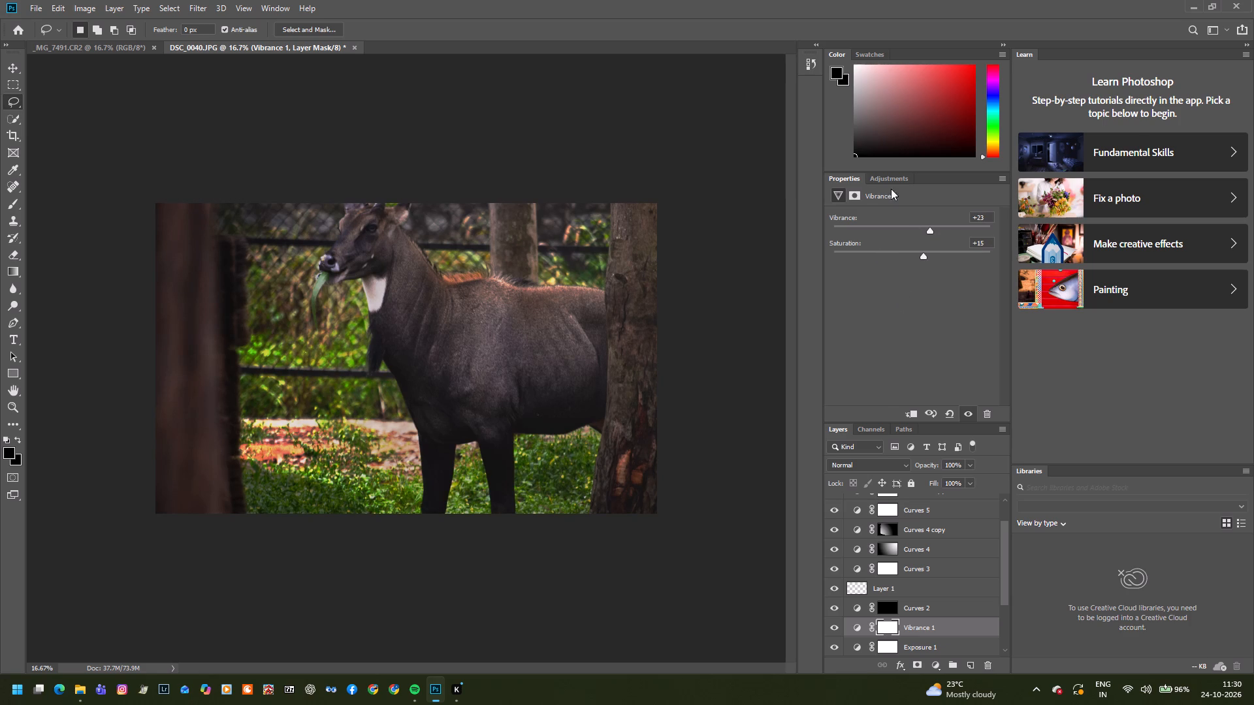
Add a Hue/Saturation adjustment layer above Vibrance and set its master hue to +1.
{"action": "left_click", "coordinate": [890, 176]}
{"action": "left_click", "coordinate": [852, 216]}
{"action": "left_click_drag", "start_coordinate": [910, 265], "coordinate": [939, 268]}
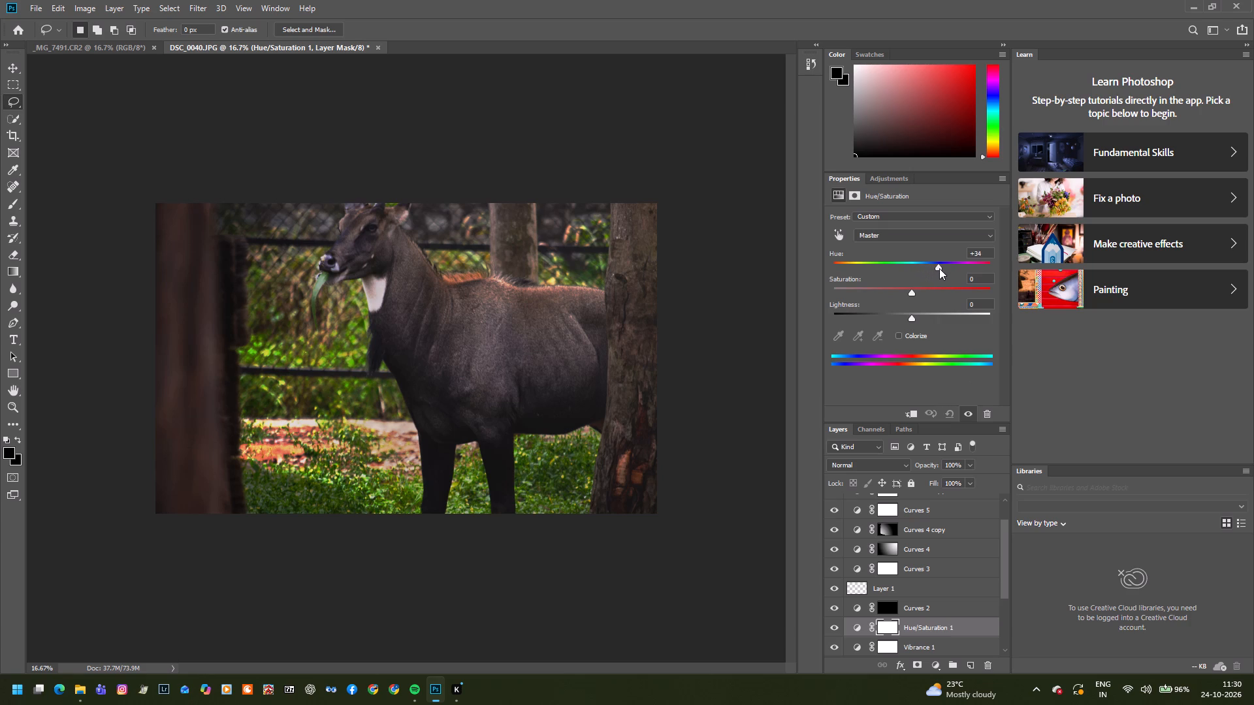
{"action": "left_click_drag", "start_coordinate": [939, 268], "coordinate": [912, 270]}
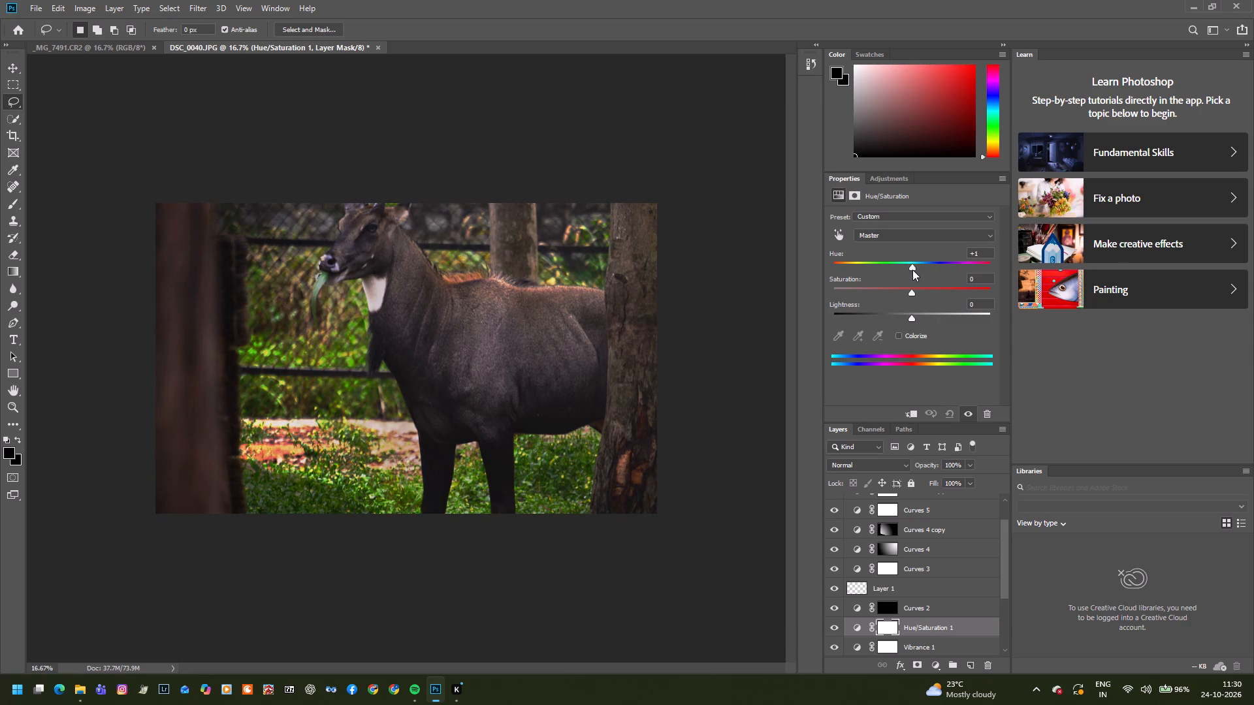
{"action": "left_click_drag", "start_coordinate": [912, 270], "coordinate": [912, 271]}
Apply the Yellow Boost preset to the Hue/Saturation layer, adjusting master hue to +4 and saturation to +24.
{"action": "left_click", "coordinate": [873, 219]}
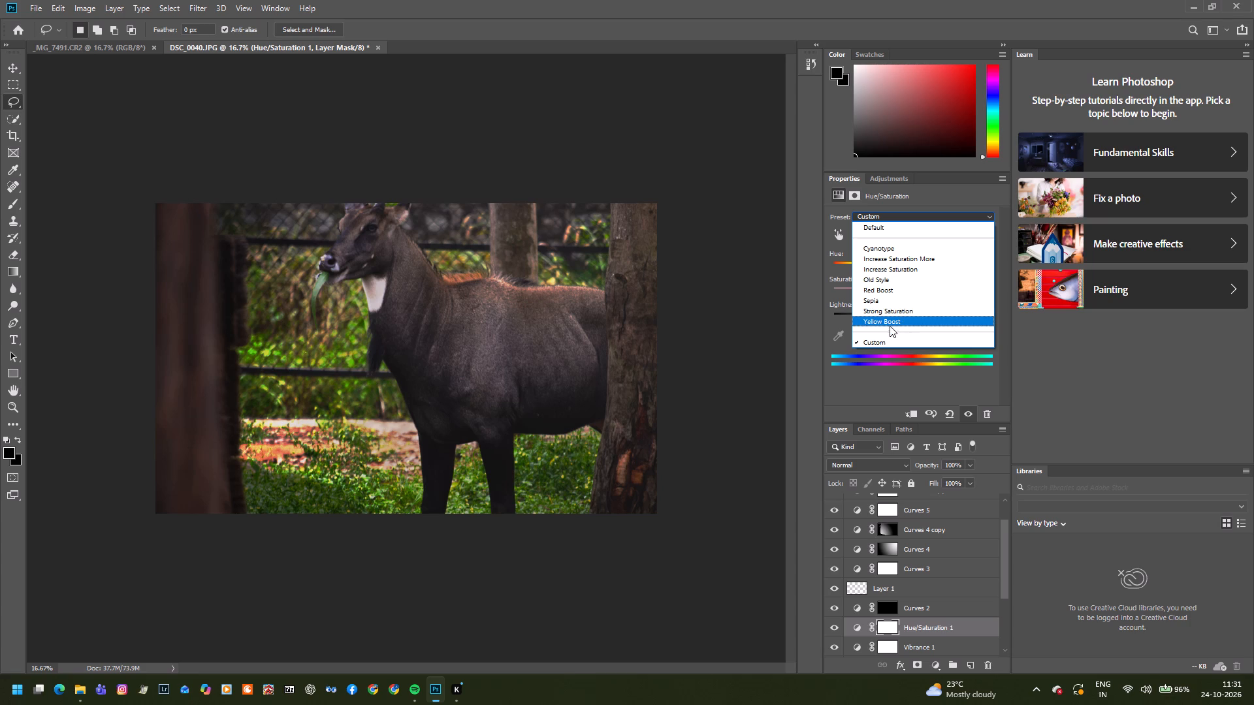
{"action": "left_click", "coordinate": [890, 326]}
{"action": "left_click", "coordinate": [895, 321]}
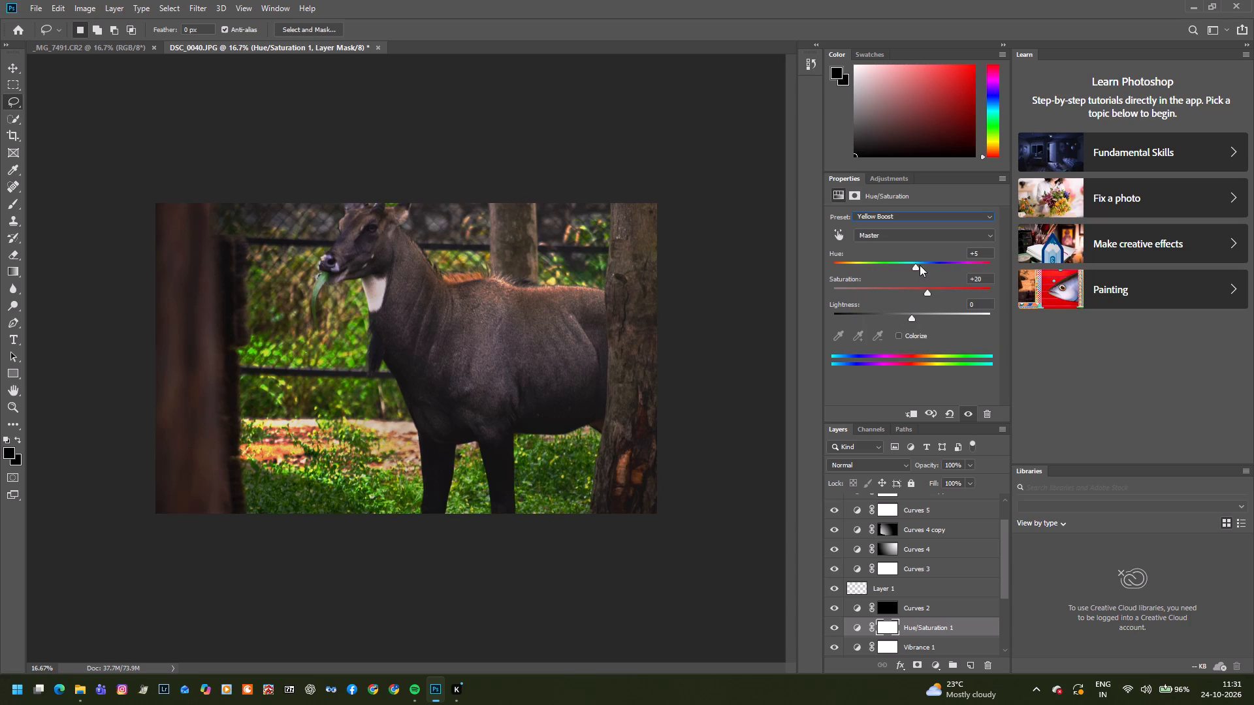
{"action": "left_click_drag", "start_coordinate": [913, 266], "coordinate": [920, 272]}
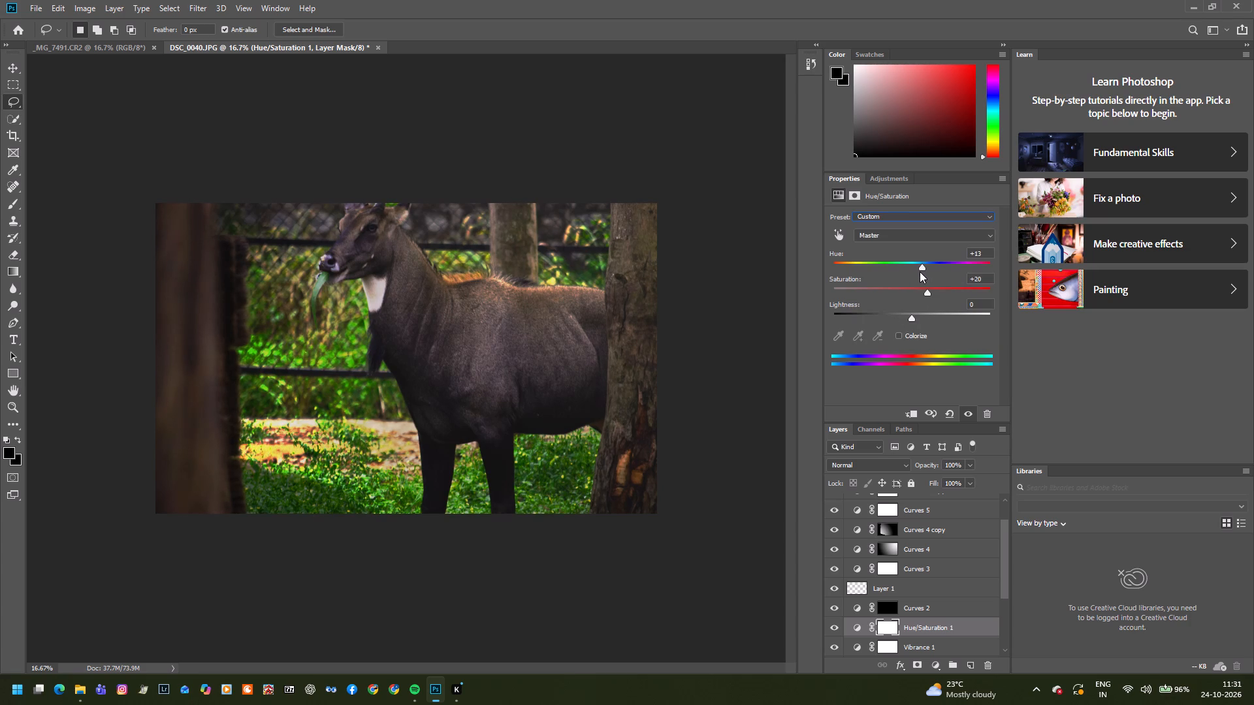
{"action": "left_click_drag", "start_coordinate": [920, 272], "coordinate": [915, 272]}
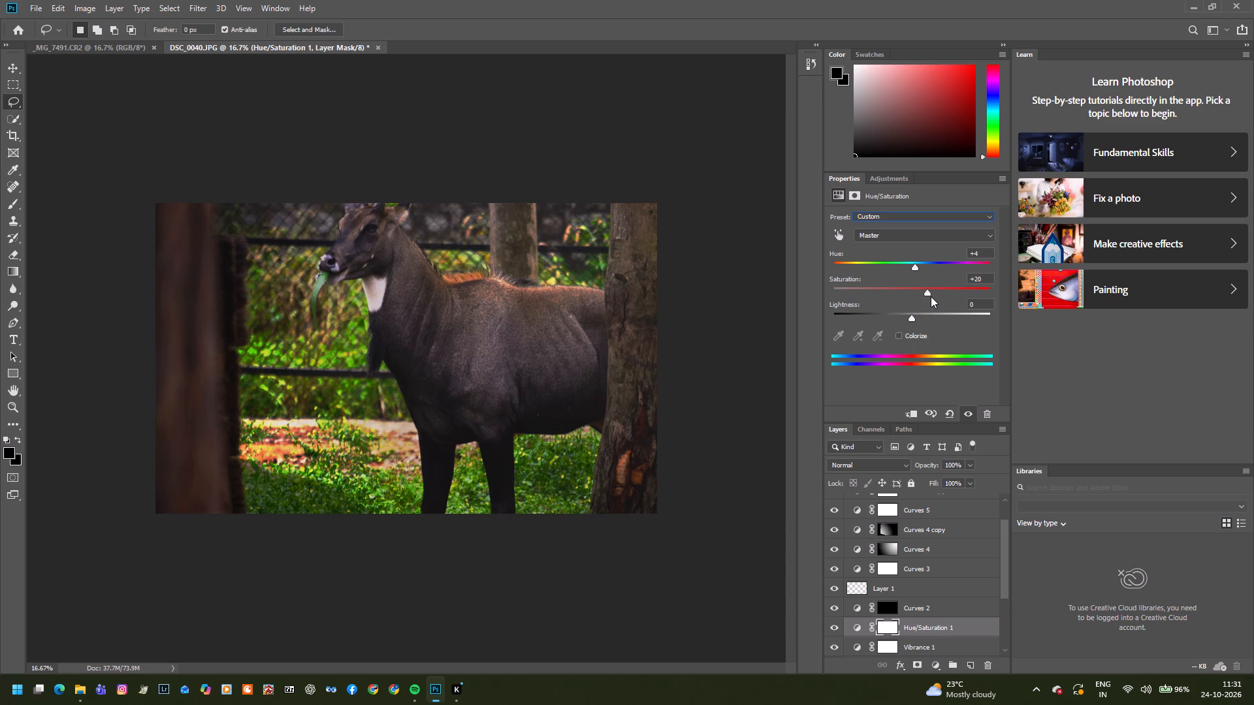
{"action": "left_click", "coordinate": [931, 296]}
Quit the program without saving the changes to DSC_0040.JPG and _MG_7491.CR2.
{"action": "left_click", "coordinate": [1253, 0]}
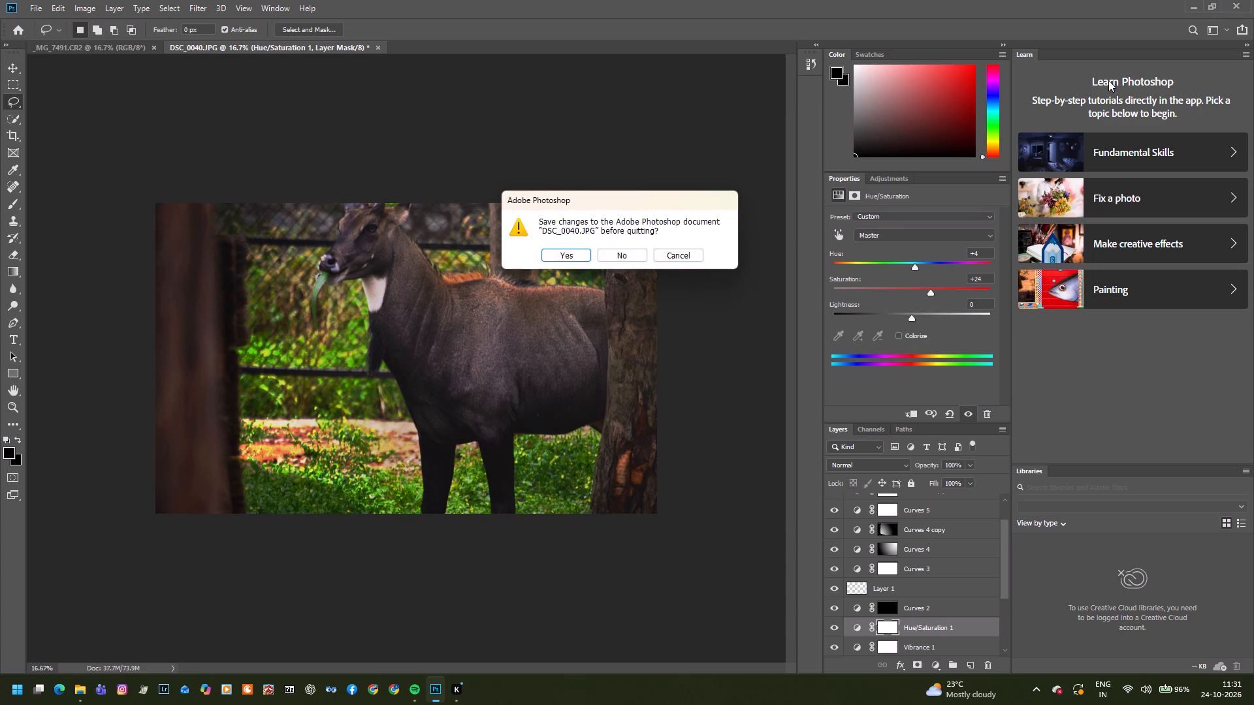
{"action": "left_click", "coordinate": [622, 262]}
{"action": "left_click", "coordinate": [628, 252]}
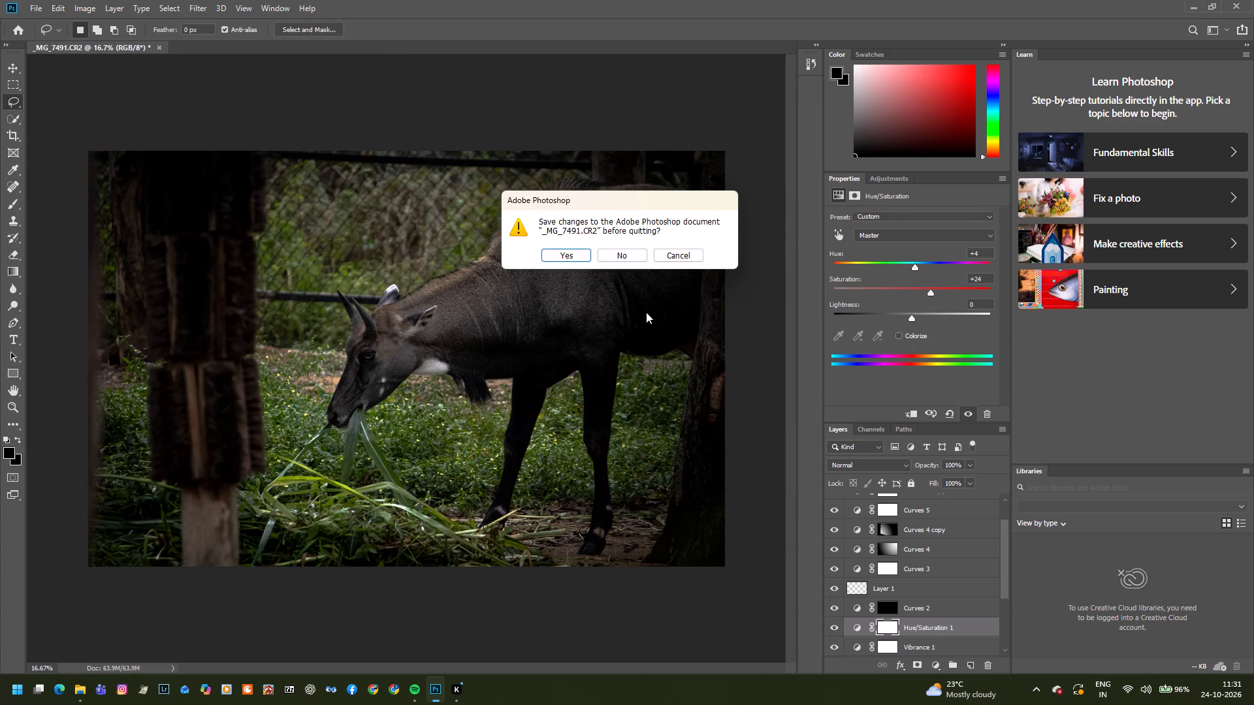
{"action": "left_click", "coordinate": [631, 256]}
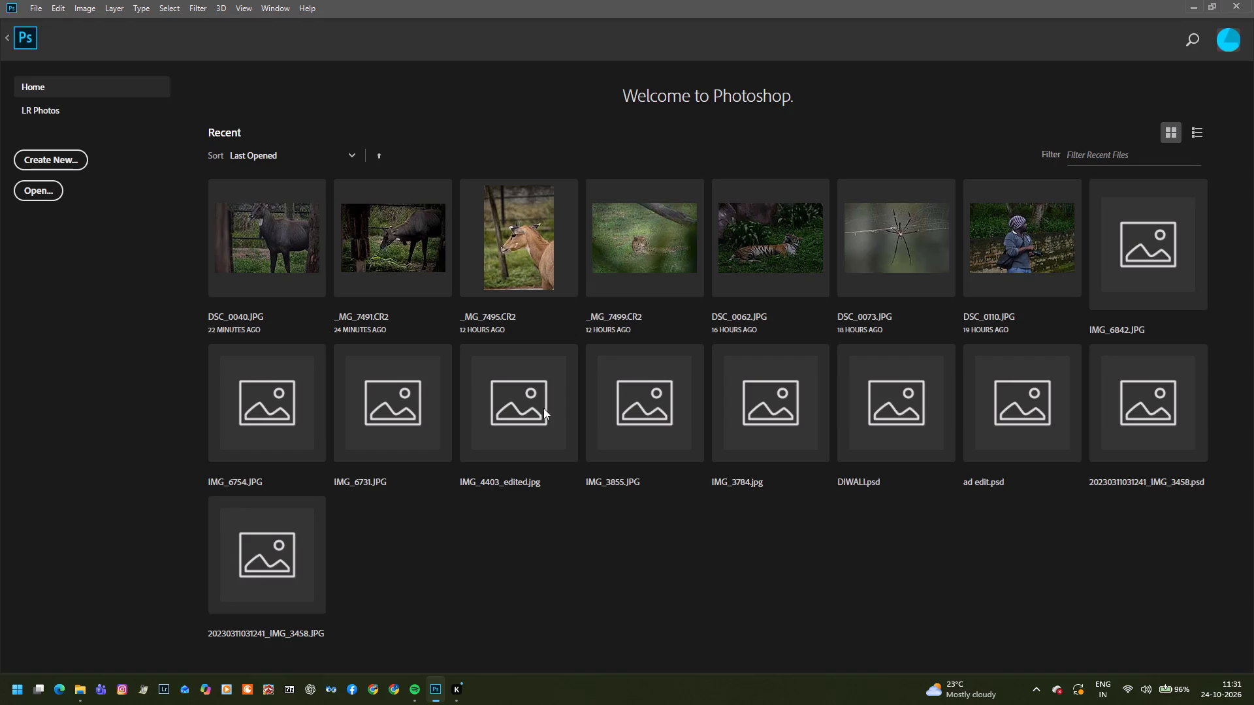